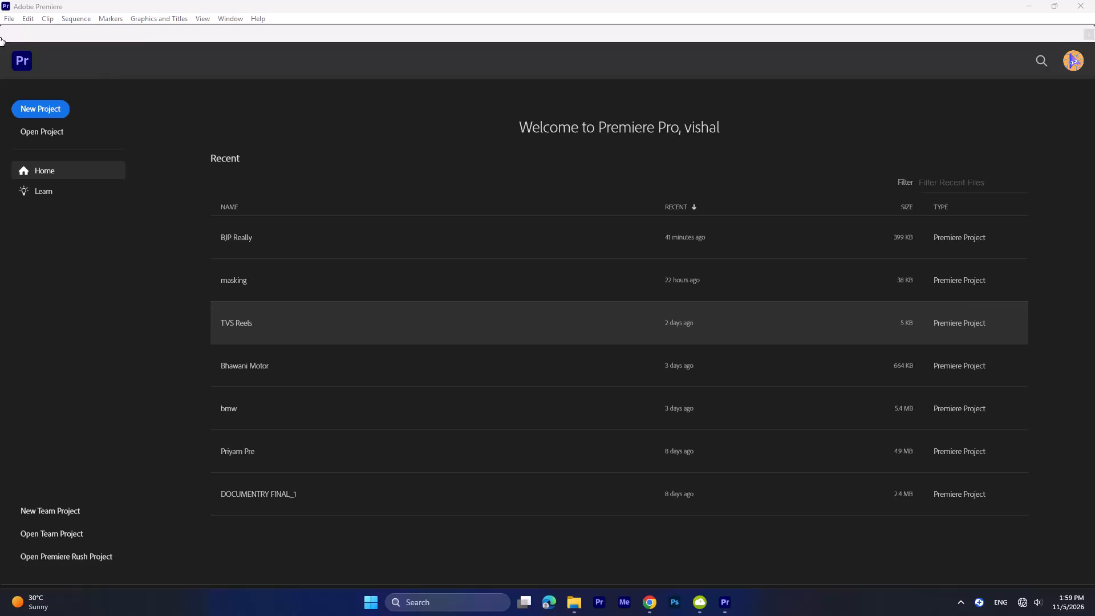
Start a new project and name it "euro kid".
{"action": "left_click", "coordinate": [39, 108]}
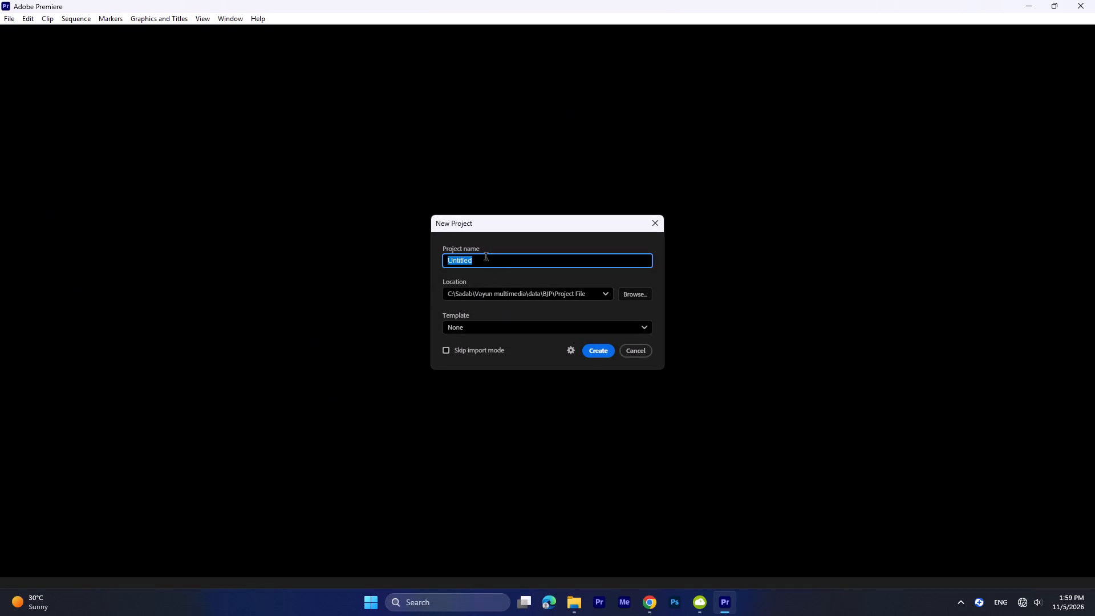
{"action": "left_click_drag", "start_coordinate": [479, 257], "coordinate": [206, 258]}
{"action": "key", "text": "BackSpace"}
{"action": "key", "text": "BackSpace"}
{"action": "key", "text": "BackSpace"}
{"action": "type", "text": "euro kid"}
{"action": "key", "text": "space"}
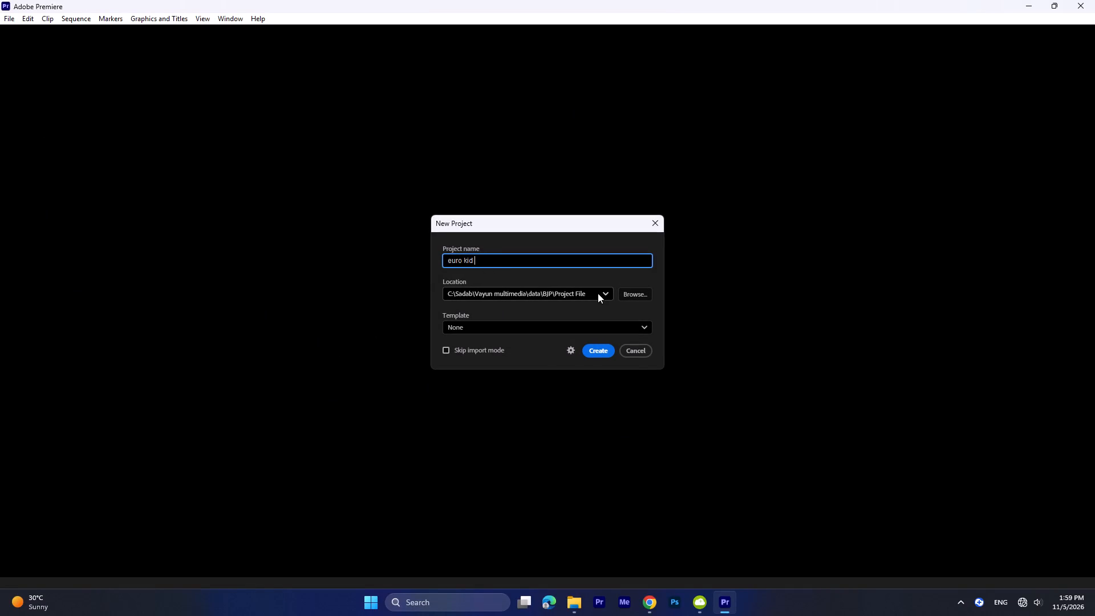
Choose a custom project location and browse up to the data folder inside Vayun multimedia.
{"action": "left_click", "coordinate": [598, 293]}
{"action": "left_click_drag", "start_coordinate": [544, 378], "coordinate": [757, 325]}
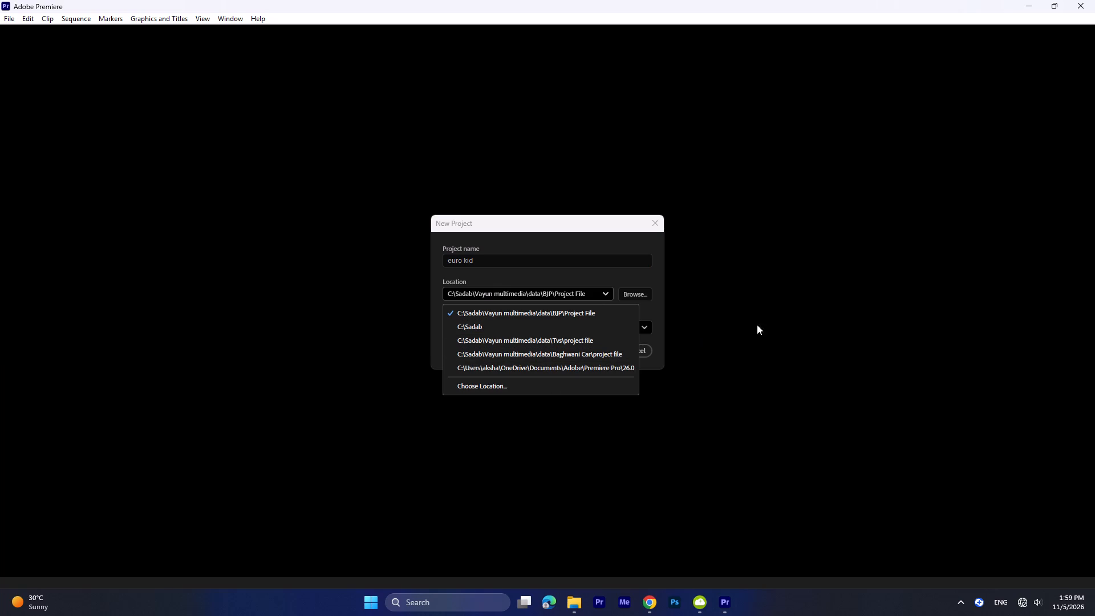
{"action": "left_click_drag", "start_coordinate": [757, 325], "coordinate": [792, 317]}
{"action": "left_click", "coordinate": [595, 380]}
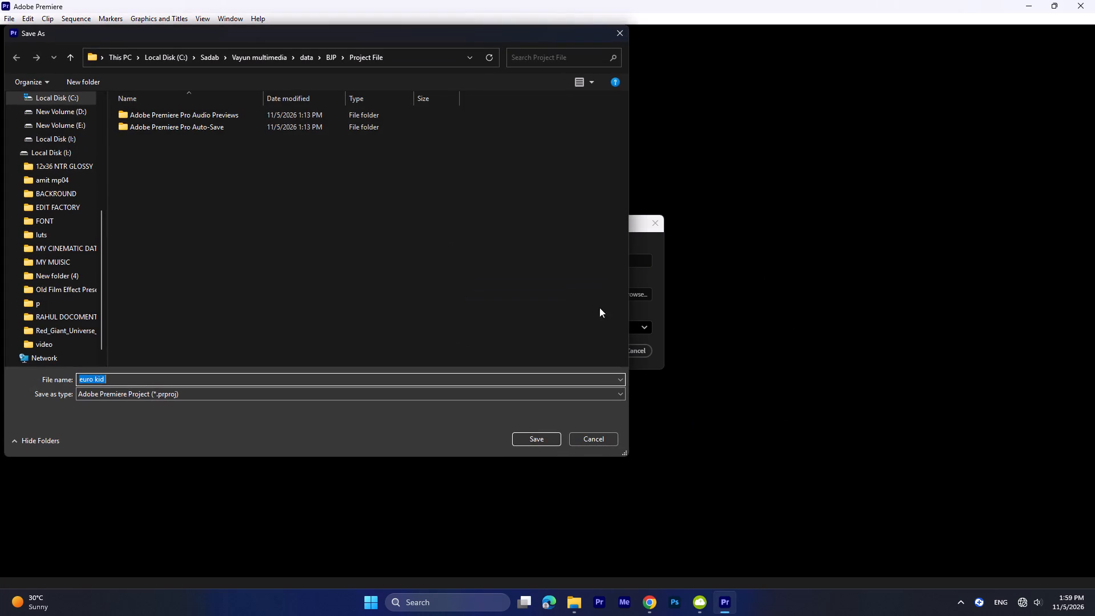
{"action": "left_click", "coordinate": [56, 52]}
{"action": "double_click", "coordinate": [61, 52]}
{"action": "double_click", "coordinate": [69, 55]}
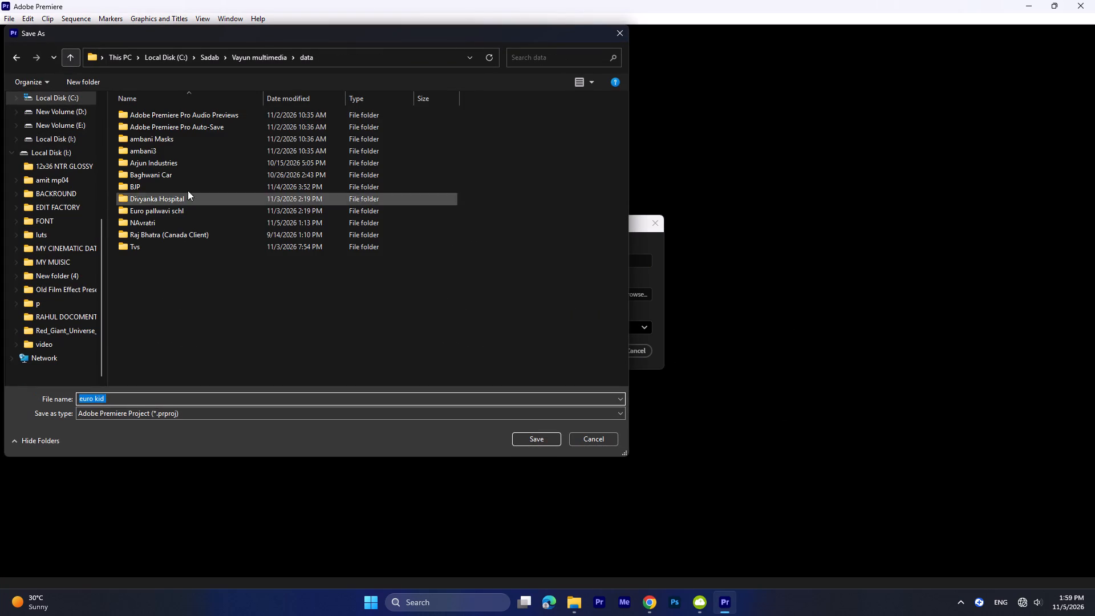
{"action": "left_click", "coordinate": [160, 291]}
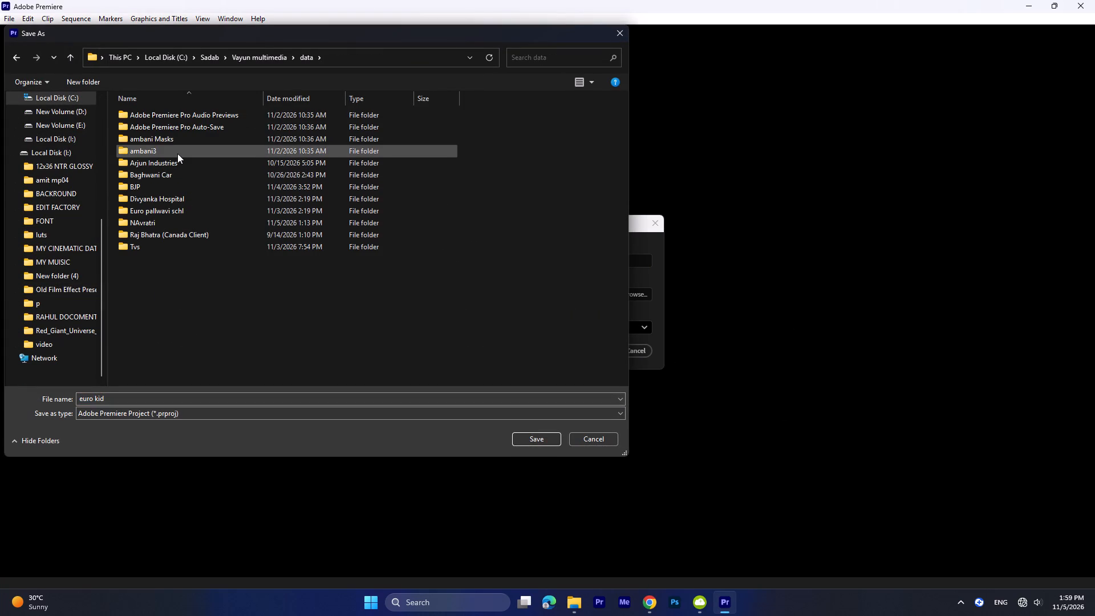
{"action": "left_click", "coordinate": [163, 271]}
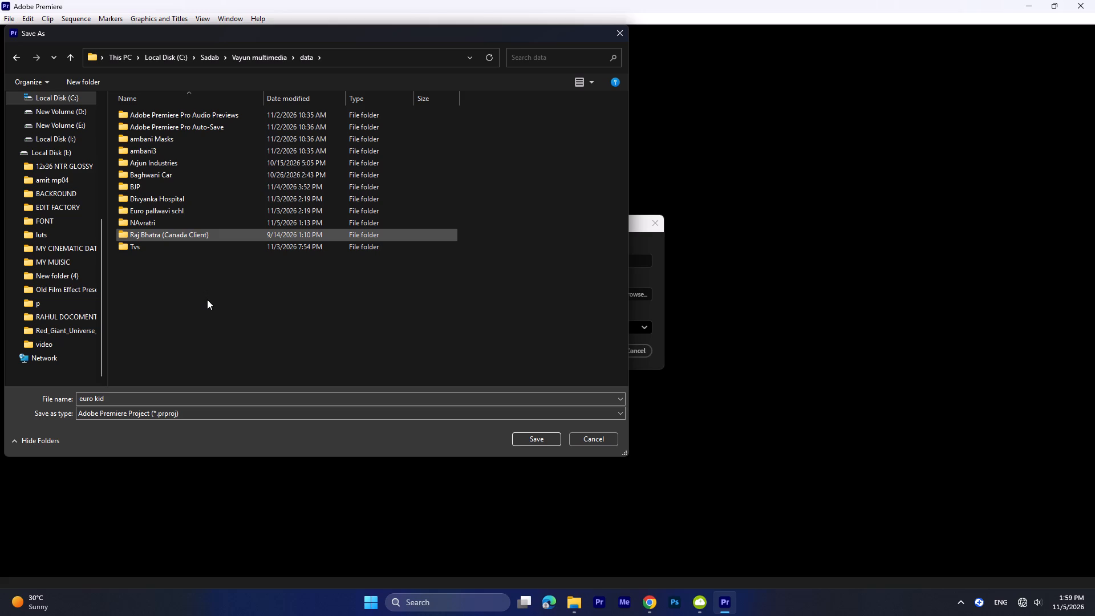
Create a folder named "euro" inside the data folder and open it.
{"action": "key", "text": "ctrl+shift+n"}
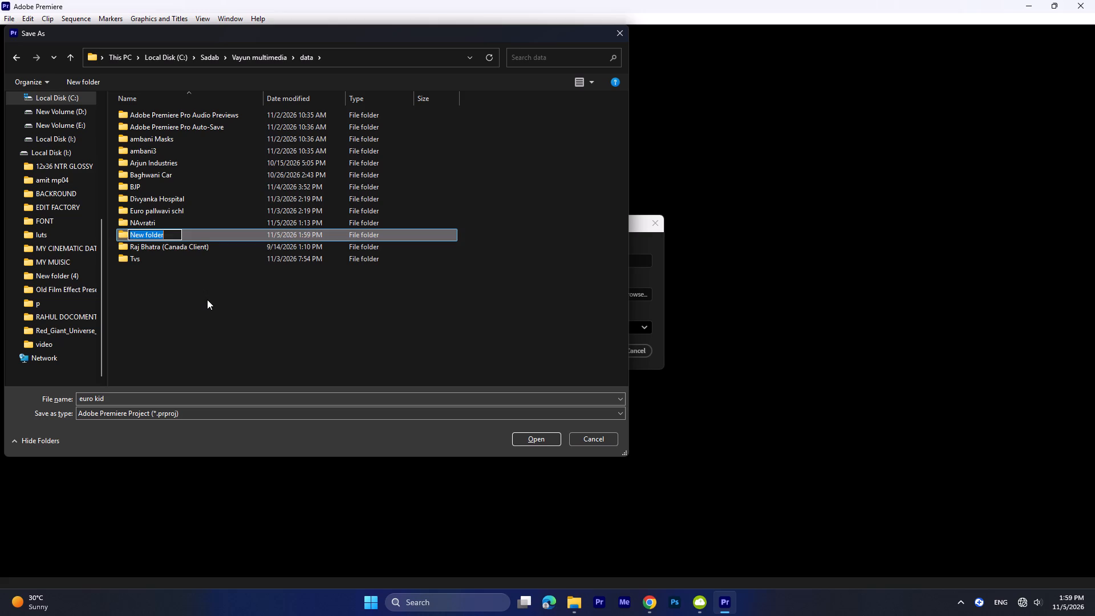
{"action": "key", "text": "BackSpace"}
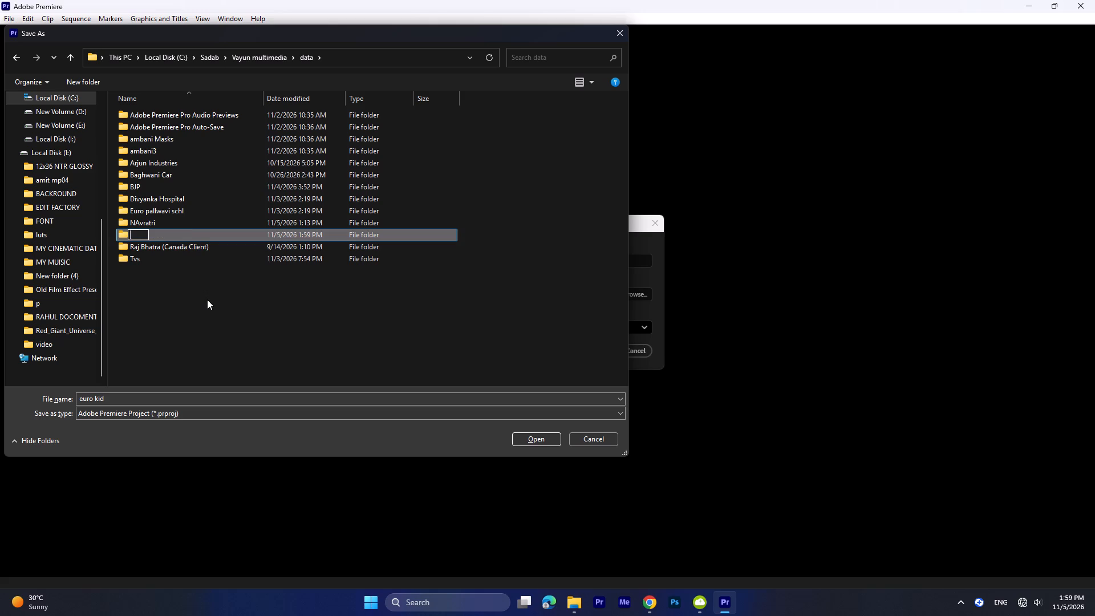
{"action": "key", "text": "BackSpace"}
{"action": "key", "text": "BackSpace"}
{"action": "key", "text": "BackSpace"}
{"action": "key", "text": "BackSpace"}
{"action": "key", "text": "BackSpace"}
{"action": "key", "text": "BackSpace"}
{"action": "key", "text": "BackSpace"}
{"action": "type", "text": "euro"}
{"action": "key", "text": "space"}
{"action": "key", "text": "Return"}
{"action": "key", "text": "Return"}
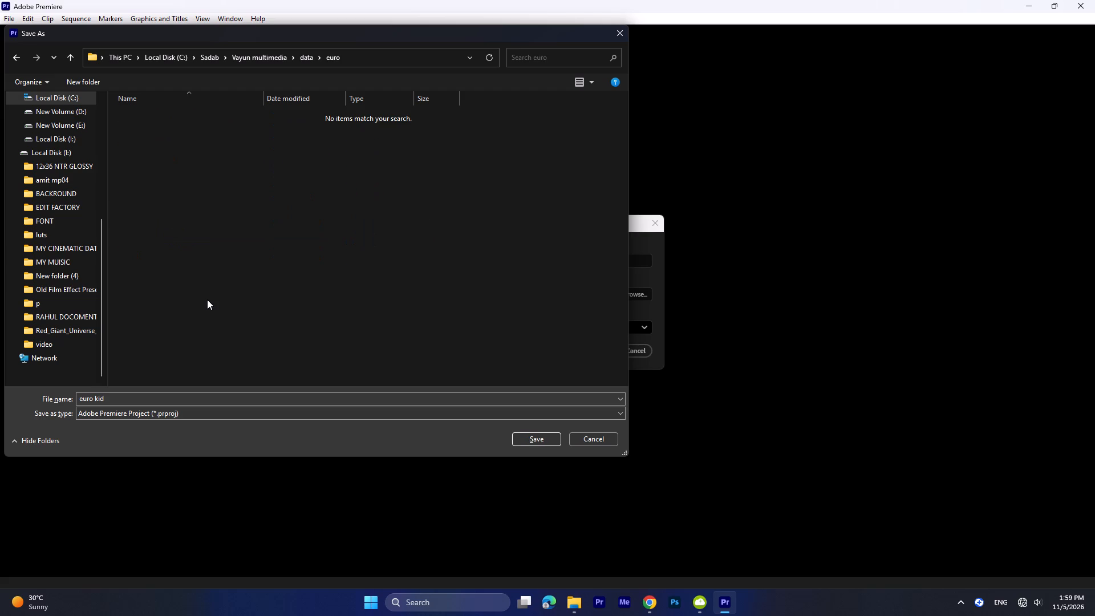
Create a subfolder named "project file" inside the euro folder and open it.
{"action": "key", "text": "ctrl+shift+n"}
{"action": "type", "text": "prokj"}
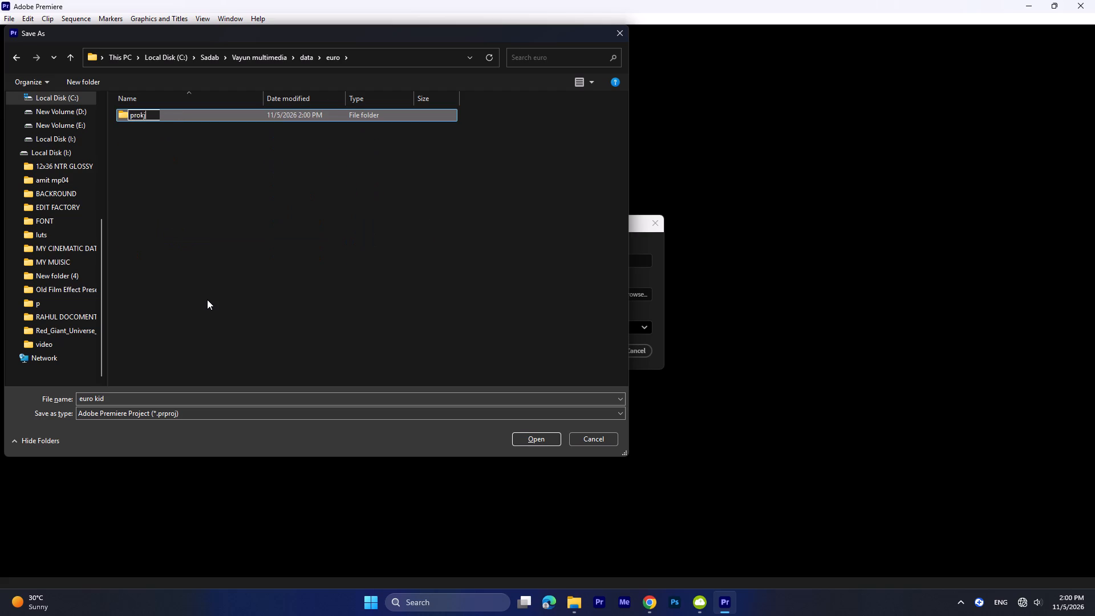
{"action": "key", "text": "BackSpace"}
{"action": "key", "text": "BackSpace"}
{"action": "type", "text": "ject file"}
{"action": "key", "text": "space"}
{"action": "key", "text": "Return"}
{"action": "key", "text": "Return"}
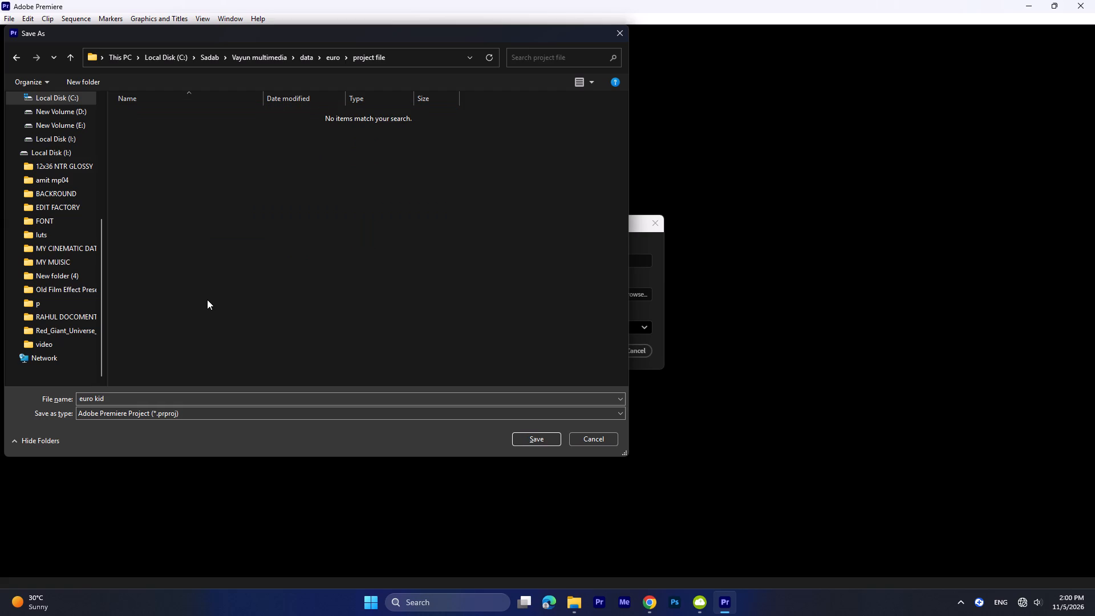
Set the project file folder as the save location and create the project, skipping the initial media import.
{"action": "left_click", "coordinate": [534, 441]}
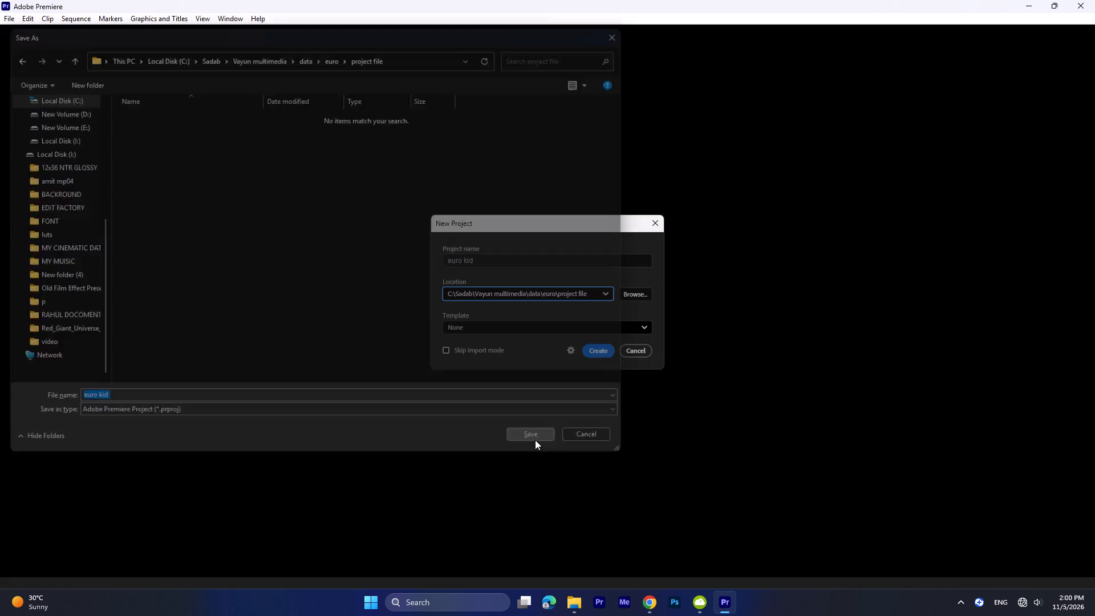
{"action": "left_click", "coordinate": [594, 354]}
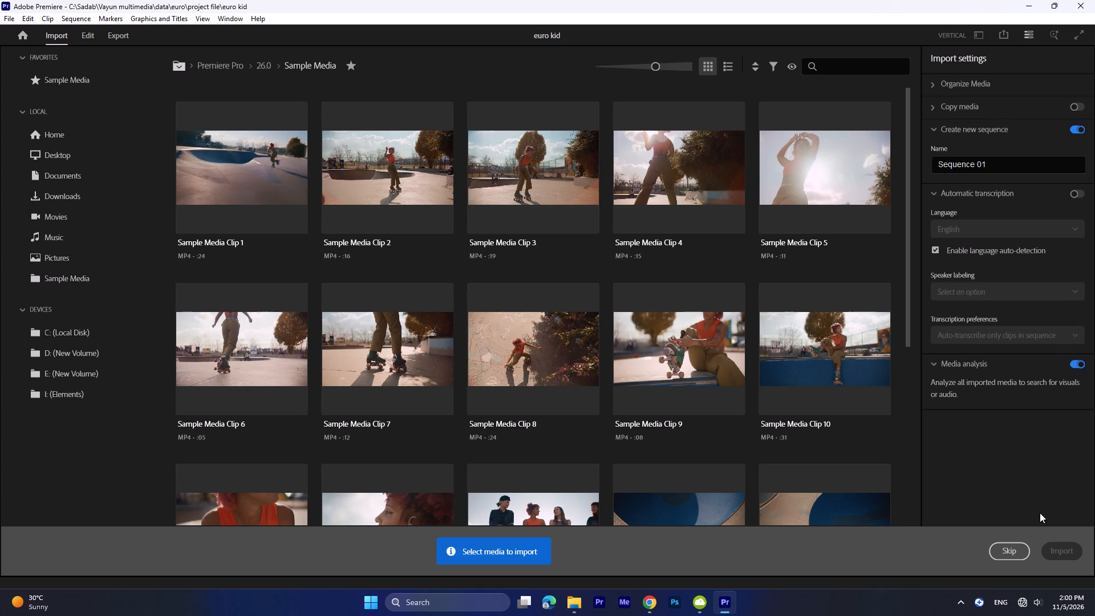
{"action": "left_click", "coordinate": [1015, 555]}
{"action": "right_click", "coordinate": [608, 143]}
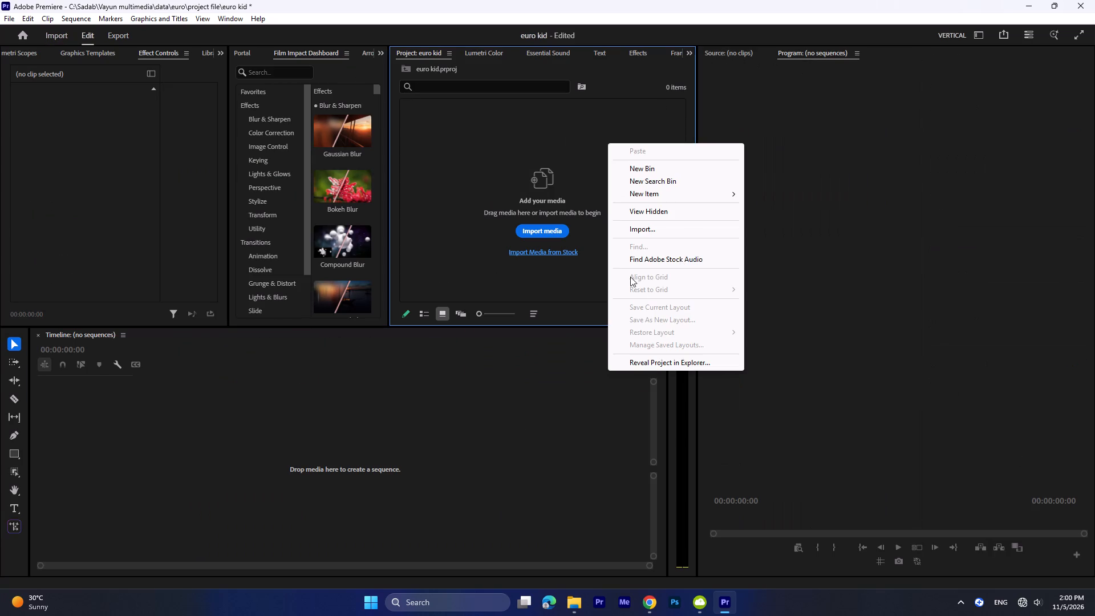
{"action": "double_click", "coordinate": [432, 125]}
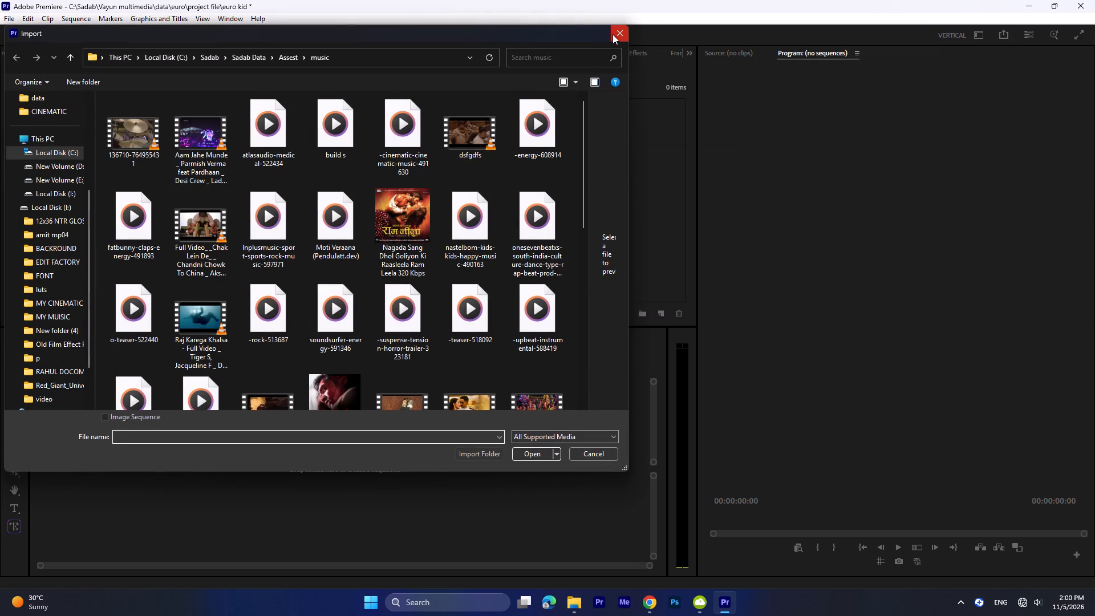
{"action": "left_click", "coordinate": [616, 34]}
Create a new bin in the project and name it "ti,elinr".
{"action": "right_click", "coordinate": [545, 120]}
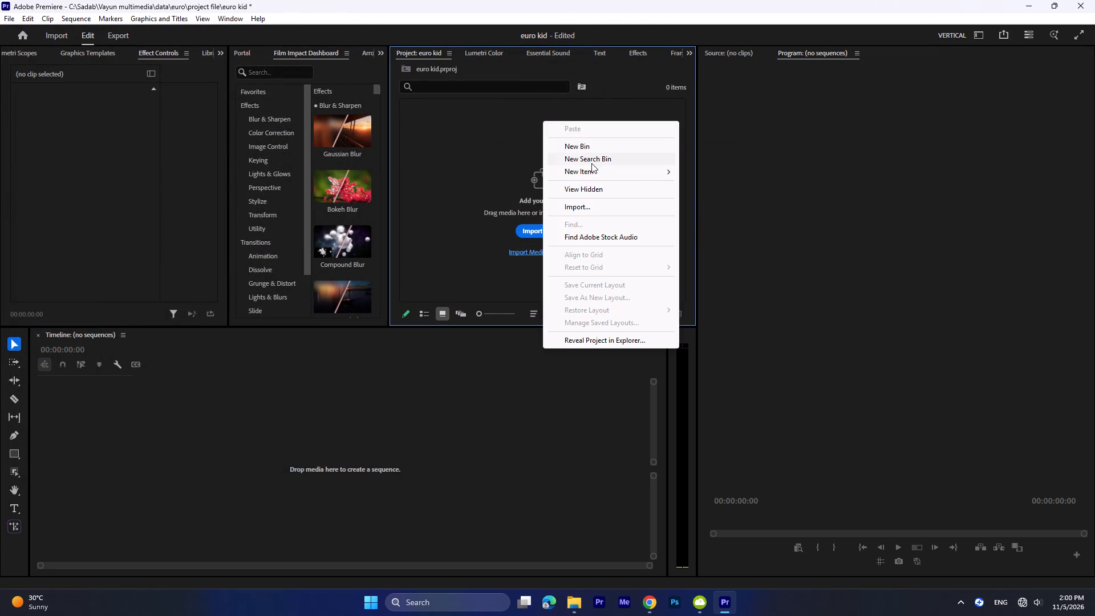
{"action": "left_click", "coordinate": [591, 144]}
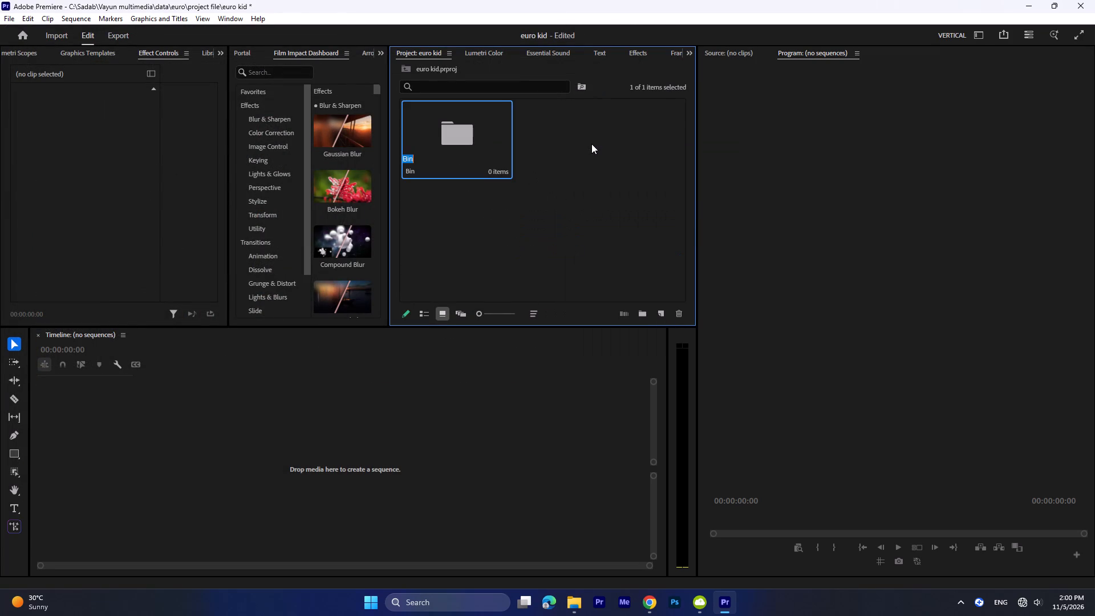
{"action": "key", "text": "t"}
{"action": "type", "text": "i,elim"}
{"action": "key", "text": "BackSpace"}
{"action": "type", "text": "nr"}
{"action": "key", "text": "space"}
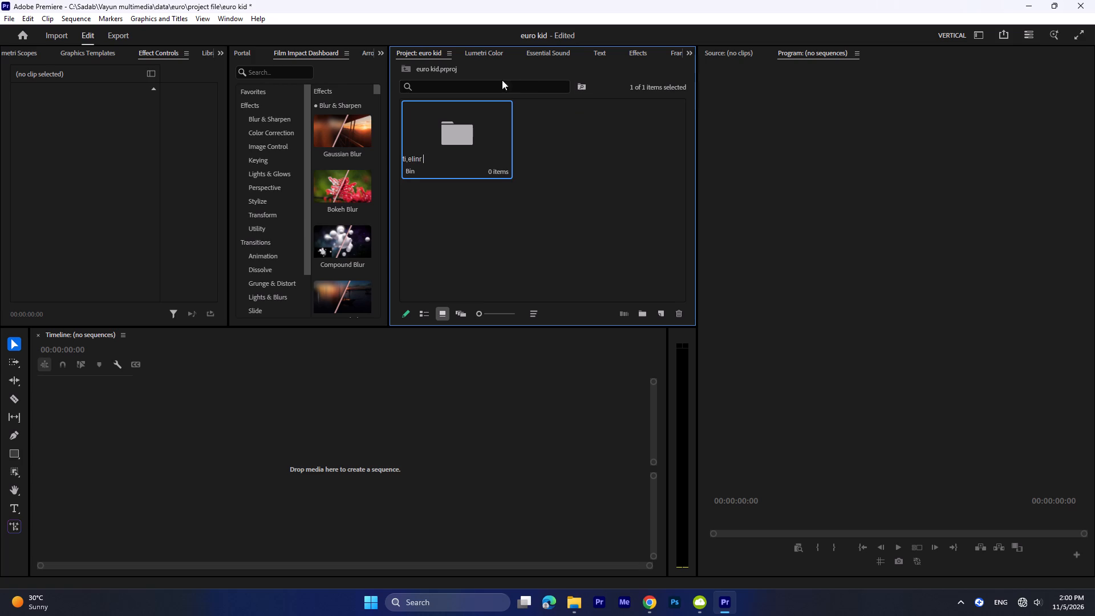
Open the new bin and start a media import from the local send folder on drive E:.
{"action": "double_click", "coordinate": [461, 124]}
{"action": "double_click", "coordinate": [480, 147]}
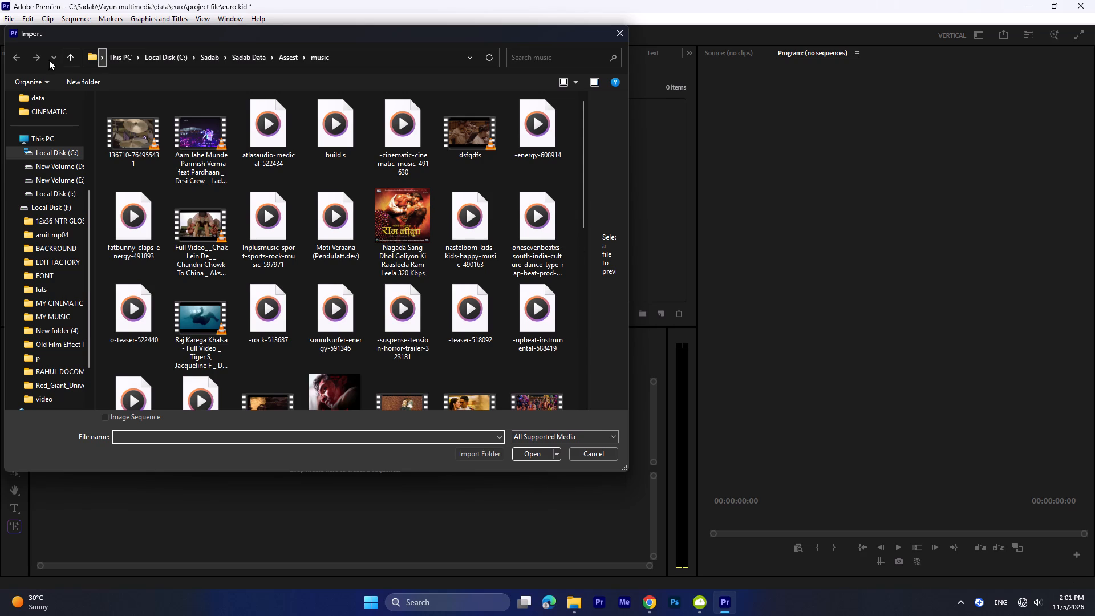
{"action": "left_click", "coordinate": [60, 174]}
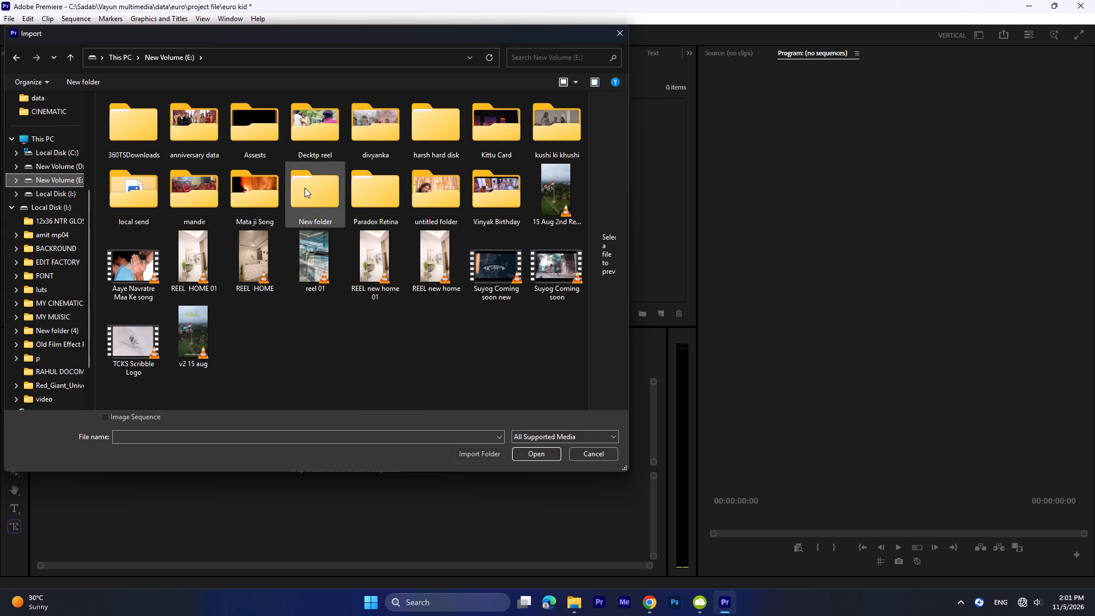
{"action": "double_click", "coordinate": [141, 183]}
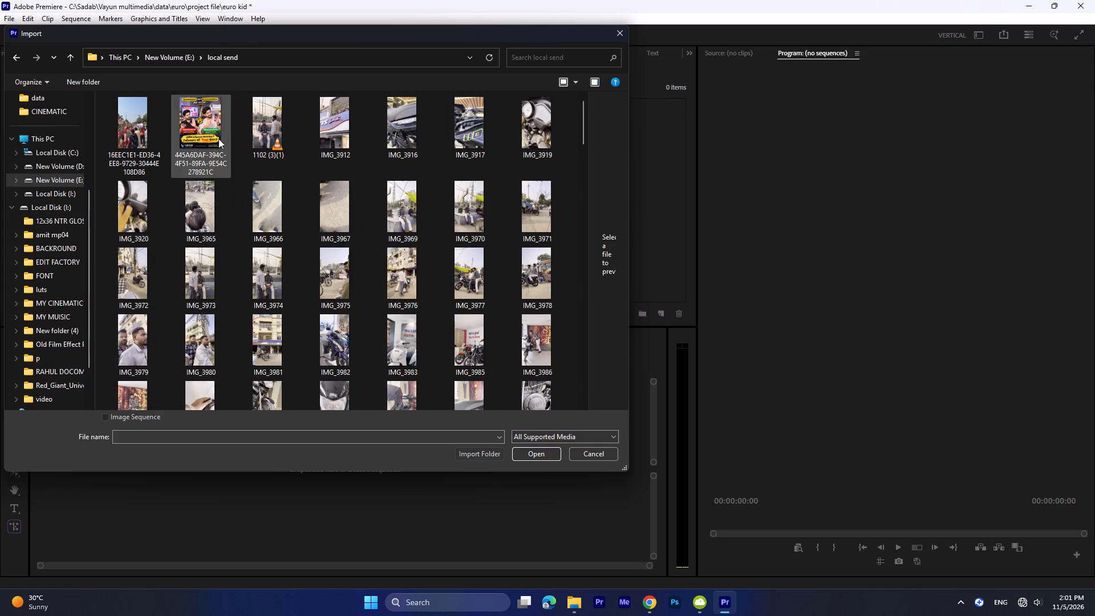
Look through the clips and photos in the local send folder for footage to import.
{"action": "scroll", "coordinate": [266, 179], "scroll_direction": "down", "scroll_amount": 18}
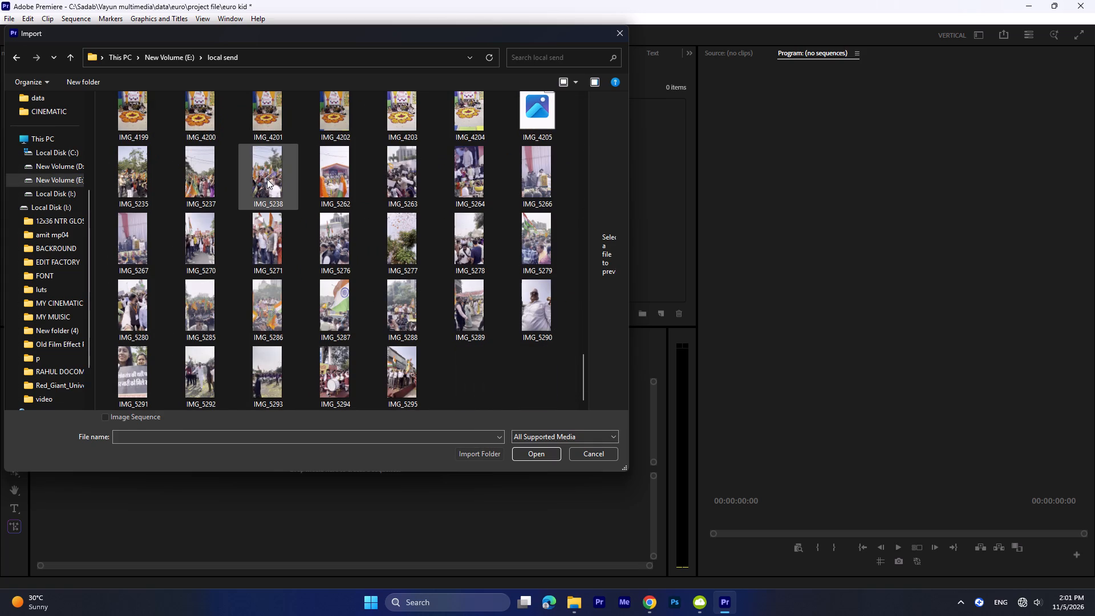
{"action": "scroll", "coordinate": [267, 179], "scroll_direction": "down", "scroll_amount": 6}
{"action": "scroll", "coordinate": [352, 267], "scroll_direction": "up", "scroll_amount": 5}
{"action": "scroll", "coordinate": [431, 263], "scroll_direction": "up", "scroll_amount": 1}
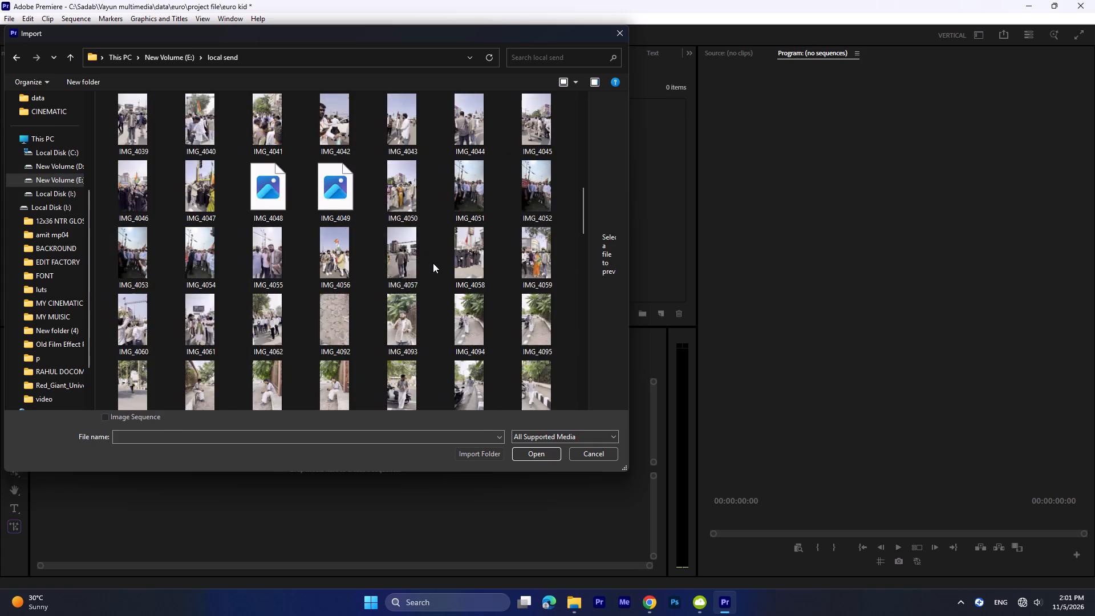
{"action": "scroll", "coordinate": [433, 263], "scroll_direction": "up", "scroll_amount": 6}
{"action": "scroll", "coordinate": [434, 263], "scroll_direction": "down", "scroll_amount": 2}
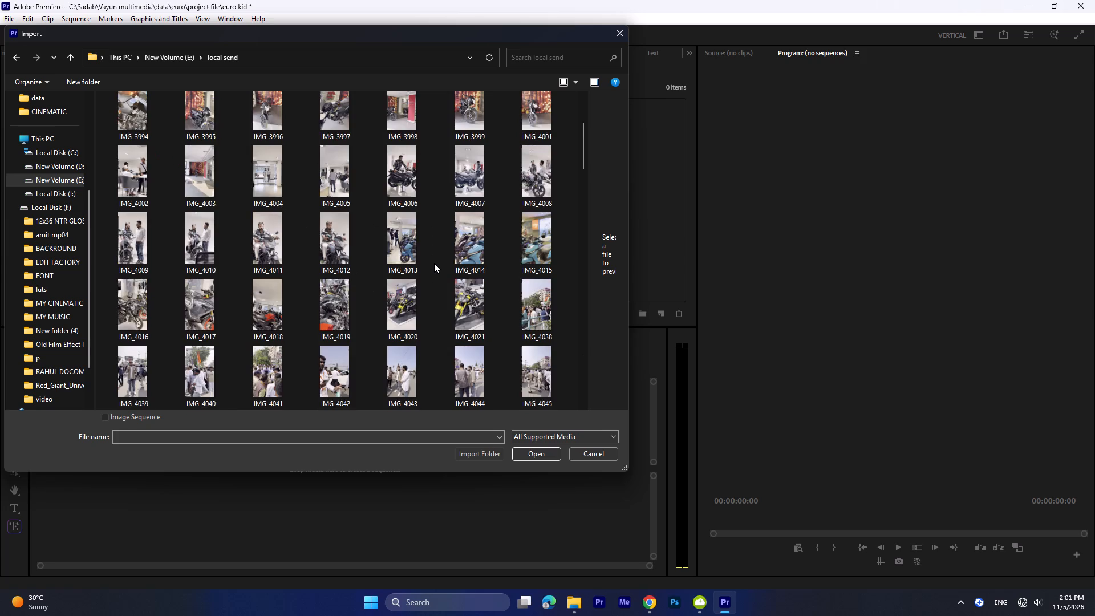
{"action": "scroll", "coordinate": [434, 263], "scroll_direction": "down", "scroll_amount": 3}
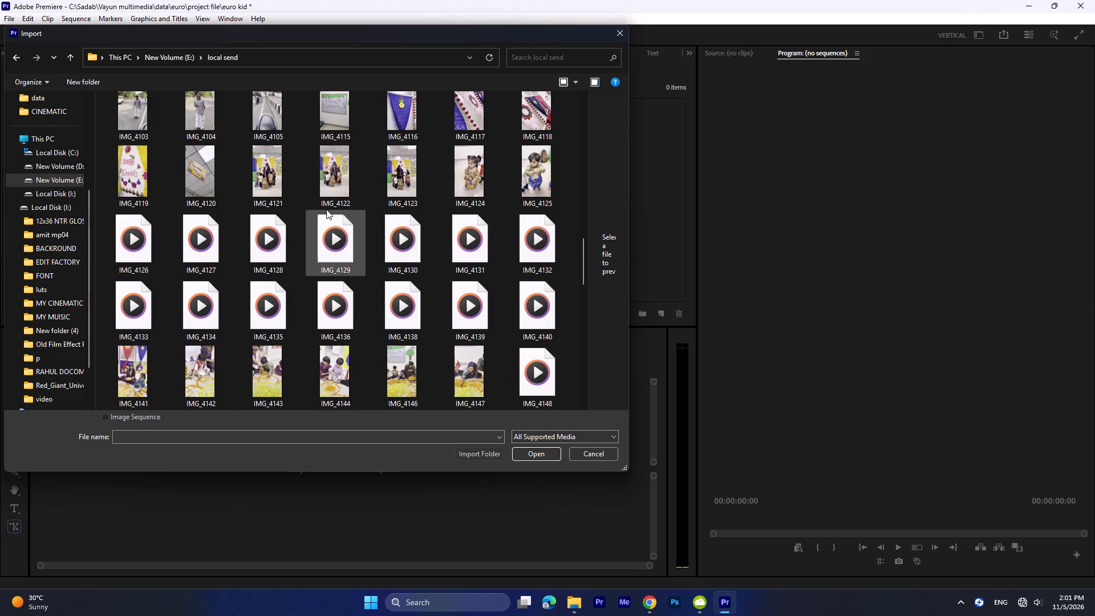
{"action": "scroll", "coordinate": [314, 217], "scroll_direction": "up", "scroll_amount": 1}
Select the footage at IMG_4115 in the local send folder and import the selection into the bin.
{"action": "left_click", "coordinate": [337, 257]}
{"action": "scroll", "coordinate": [435, 265], "scroll_direction": "down", "scroll_amount": 4}
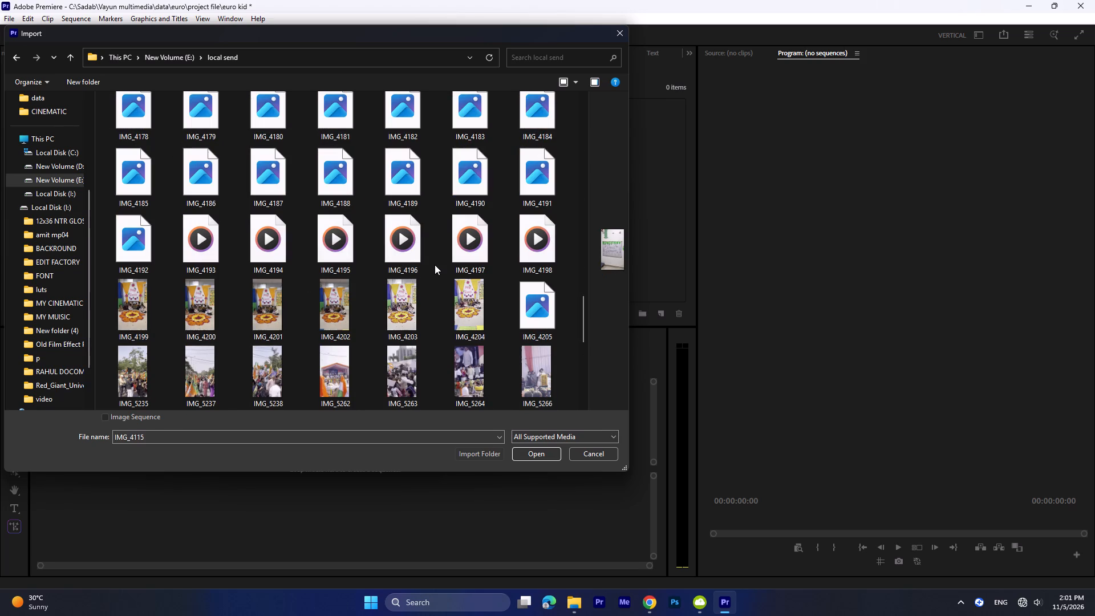
{"action": "scroll", "coordinate": [435, 265], "scroll_direction": "down", "scroll_amount": 3}
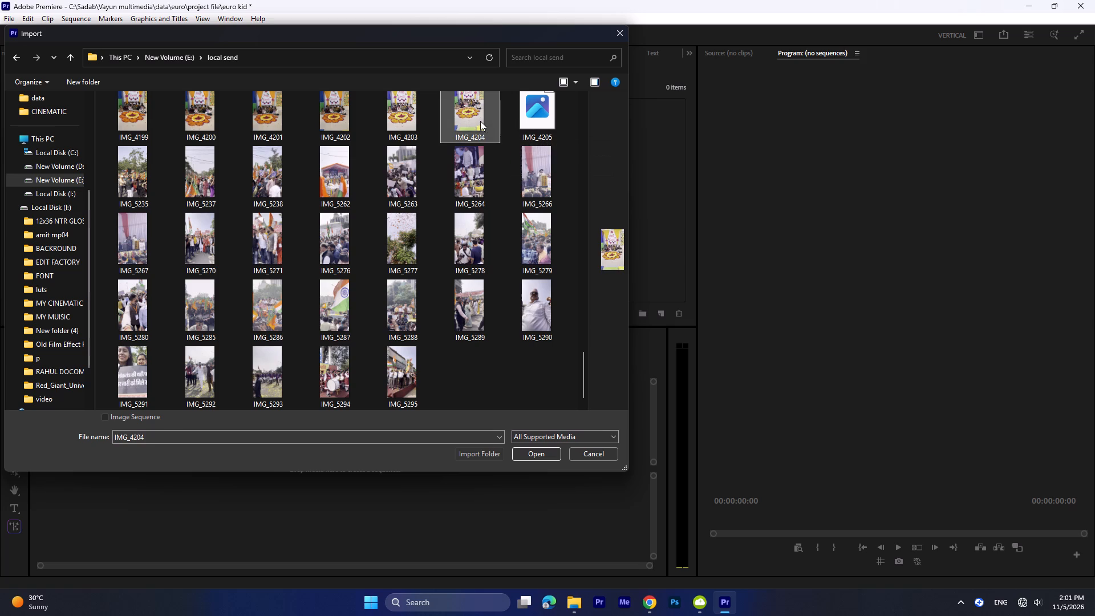
{"action": "scroll", "coordinate": [496, 199], "scroll_direction": "up", "scroll_amount": 5}
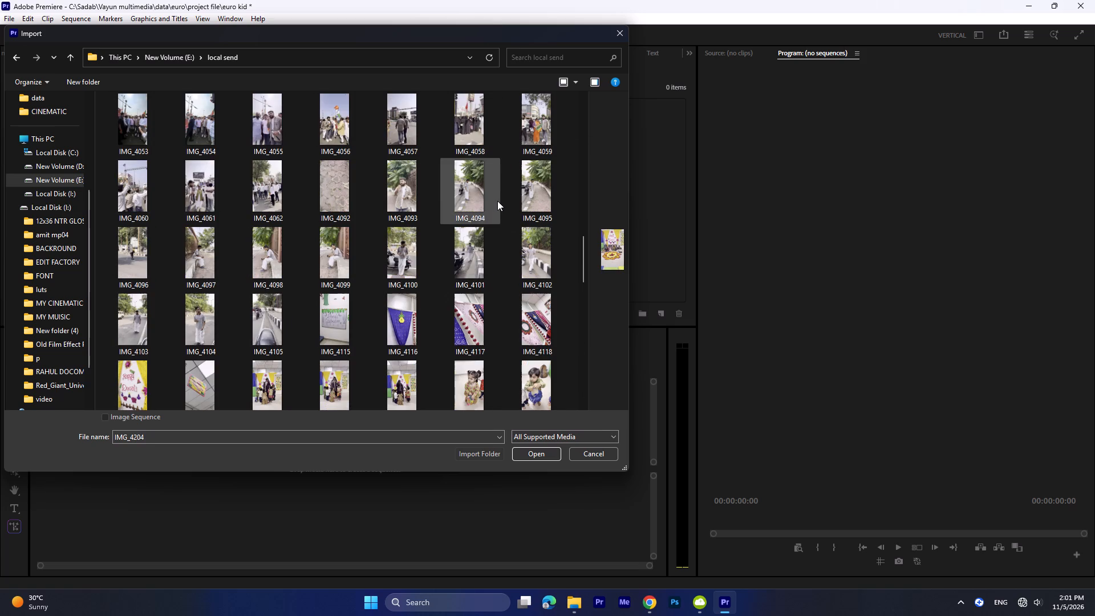
{"action": "left_click", "coordinate": [338, 315], "text": "shift"}
{"action": "left_click", "coordinate": [546, 453]}
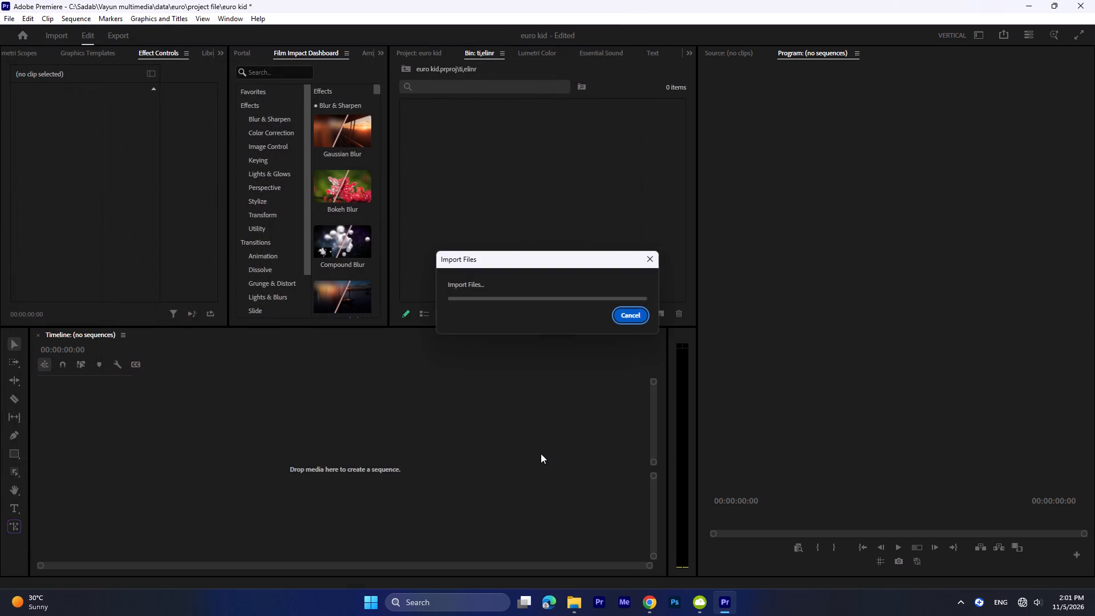
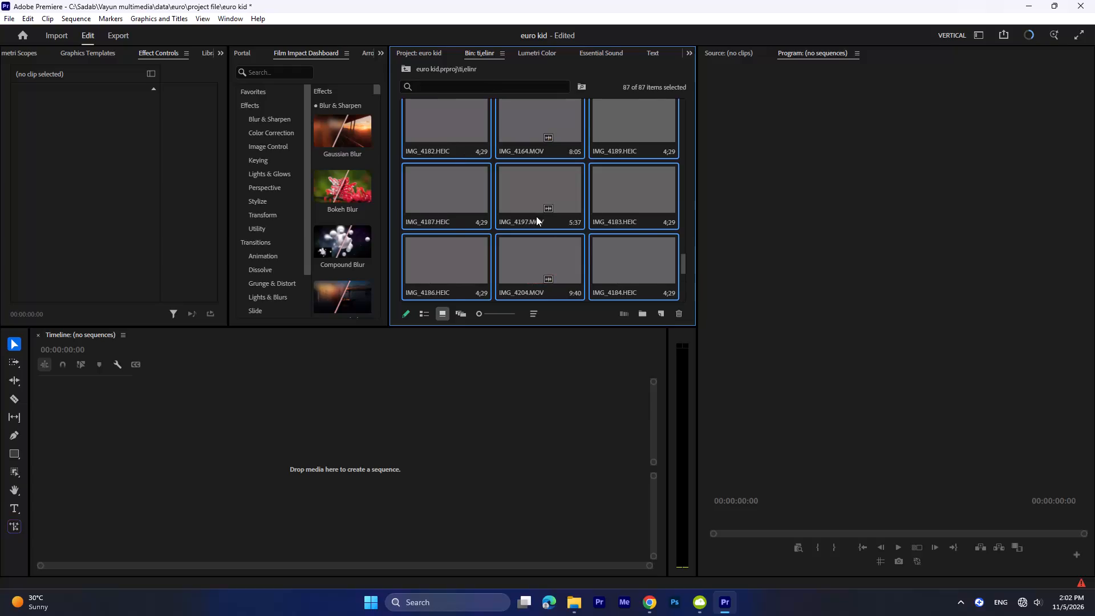
Sort the imported clips in the bin by Label.
{"action": "scroll", "coordinate": [536, 216], "scroll_direction": "up", "scroll_amount": 12}
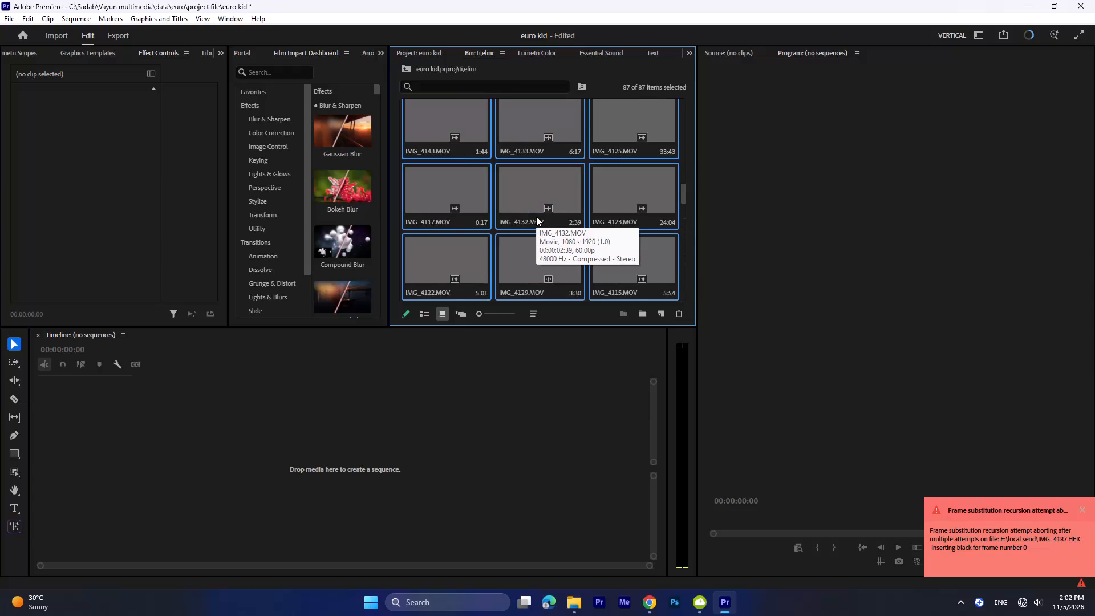
{"action": "scroll", "coordinate": [536, 216], "scroll_direction": "up", "scroll_amount": 3}
{"action": "left_click", "coordinate": [530, 317]}
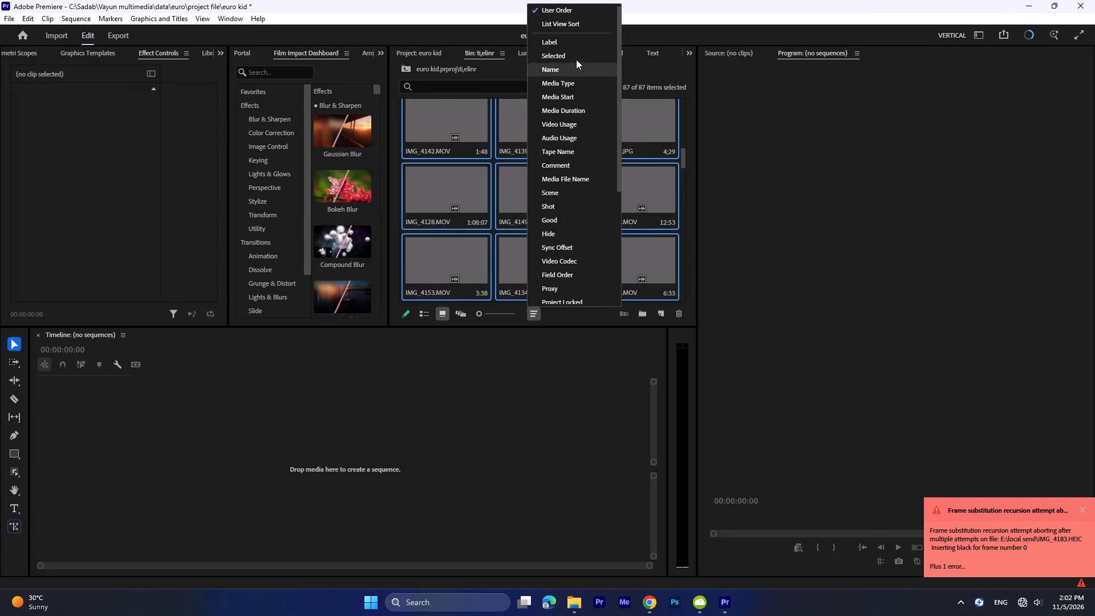
{"action": "left_click", "coordinate": [576, 43]}
{"action": "scroll", "coordinate": [541, 262], "scroll_direction": "up", "scroll_amount": 13}
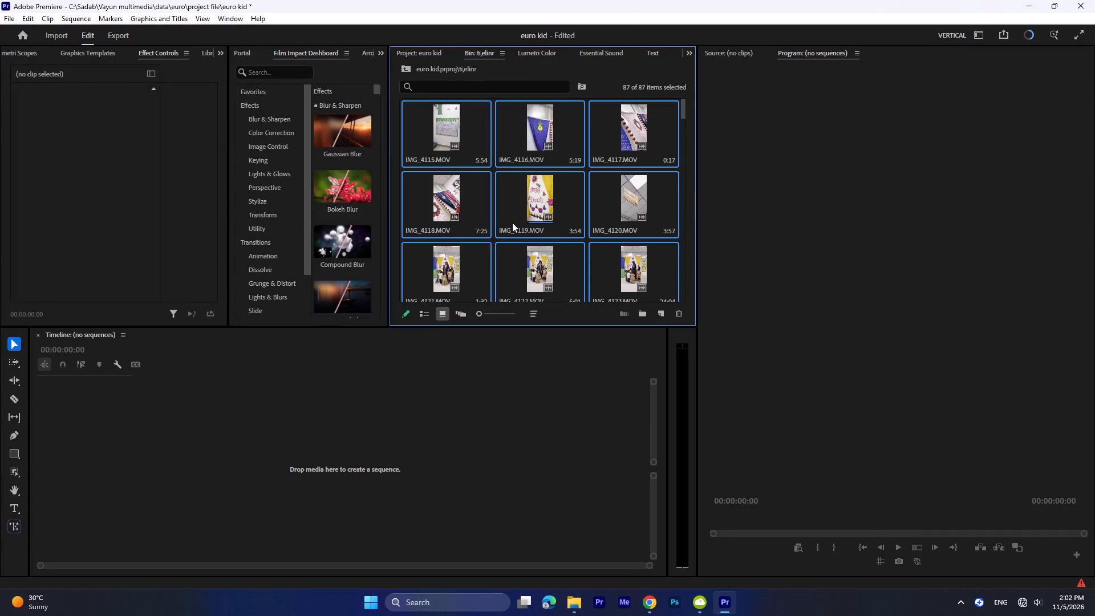
Create a new sequence from the IMG_4121.MOV clip by placing it in the empty timeline.
{"action": "left_click", "coordinate": [456, 263]}
{"action": "left_click_drag", "start_coordinate": [450, 265], "coordinate": [139, 437]}
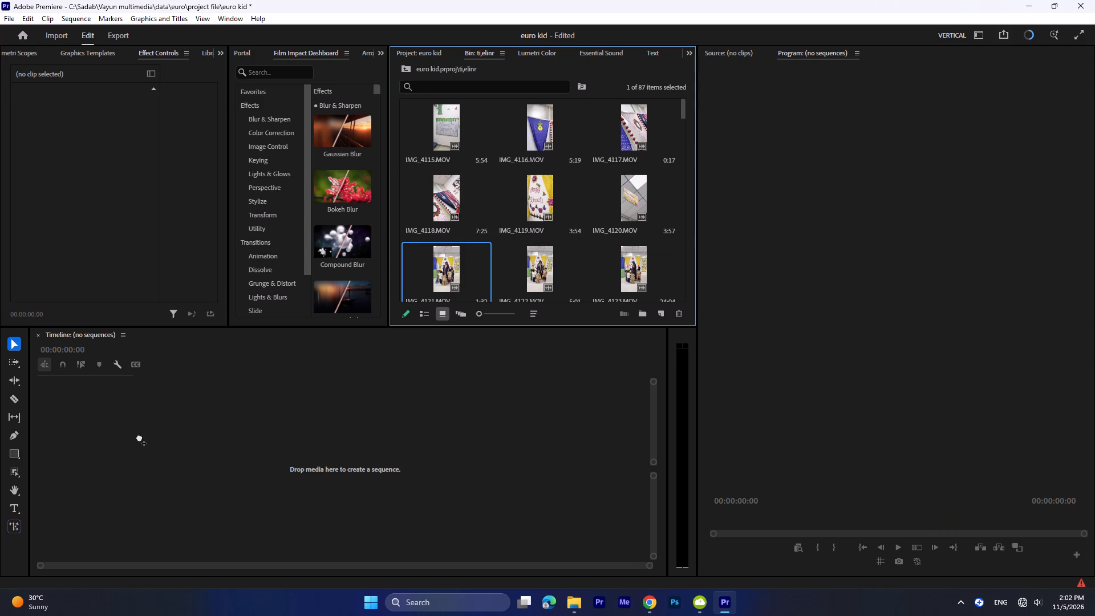
{"action": "left_click_drag", "start_coordinate": [139, 437], "coordinate": [138, 437]}
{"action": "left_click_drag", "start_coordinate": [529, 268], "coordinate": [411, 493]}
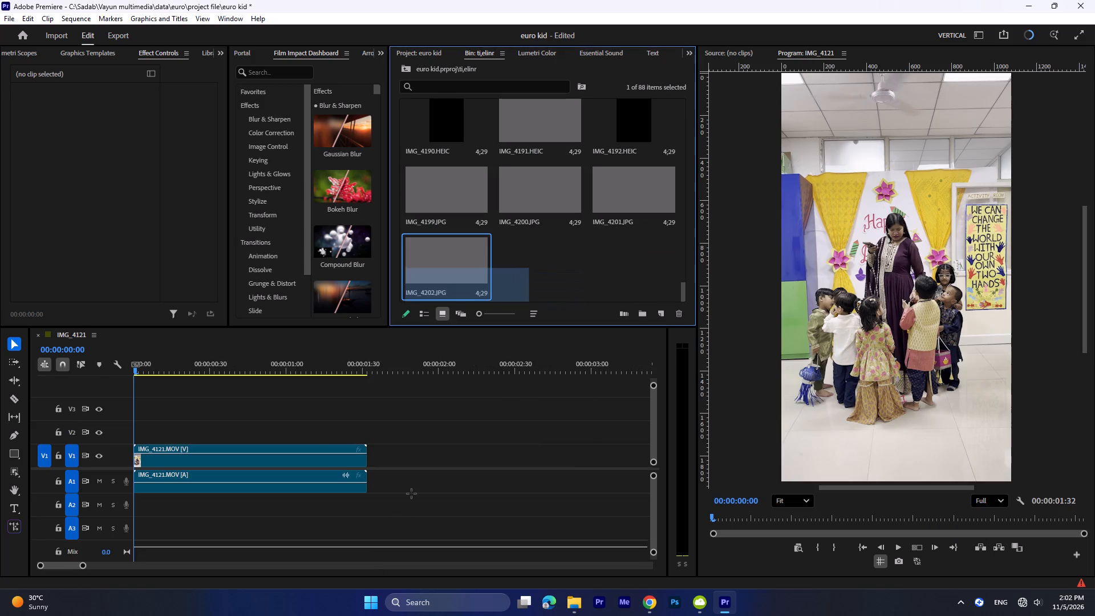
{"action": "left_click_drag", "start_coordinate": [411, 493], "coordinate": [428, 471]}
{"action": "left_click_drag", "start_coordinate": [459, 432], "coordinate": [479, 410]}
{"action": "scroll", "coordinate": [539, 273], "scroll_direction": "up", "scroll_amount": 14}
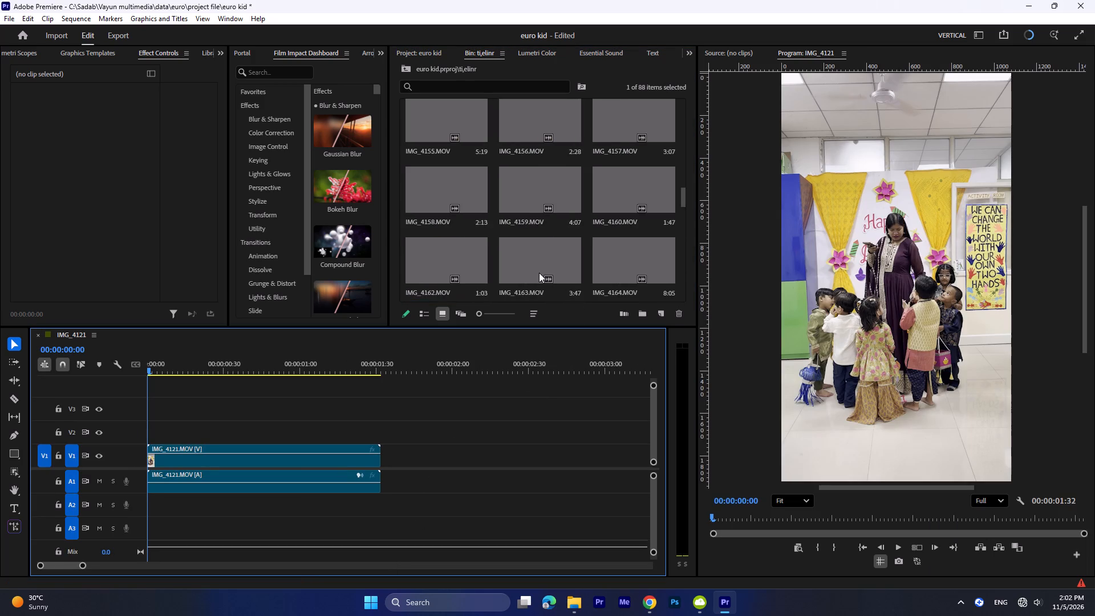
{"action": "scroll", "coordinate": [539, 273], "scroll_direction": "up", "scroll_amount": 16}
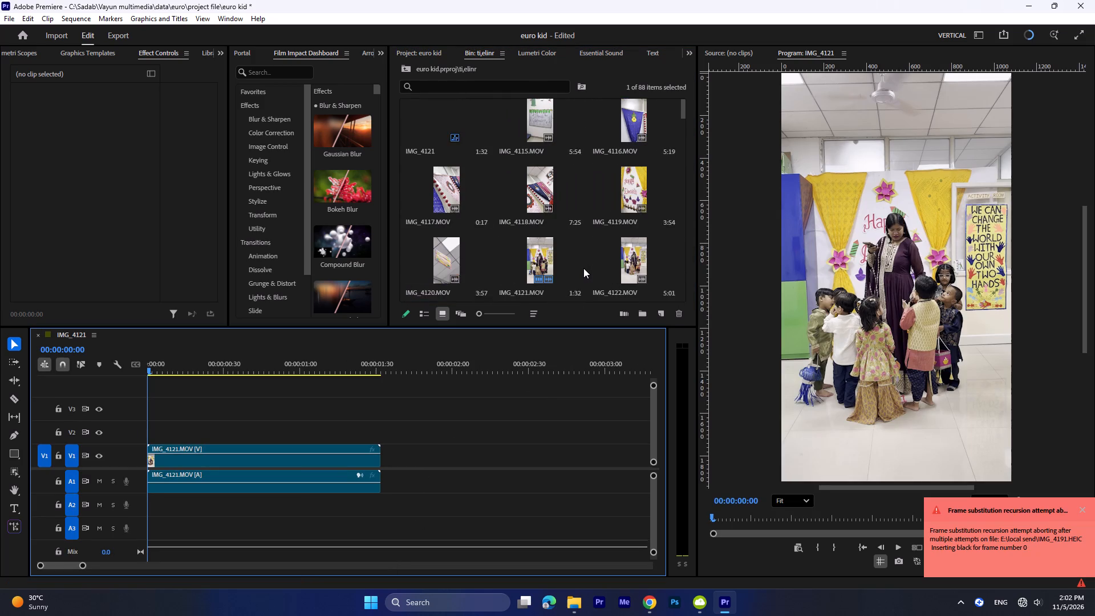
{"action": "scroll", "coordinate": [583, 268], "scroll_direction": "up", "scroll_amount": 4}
Set the sequence's output color space to Rec. 709 in the color management settings.
{"action": "left_click", "coordinate": [78, 17]}
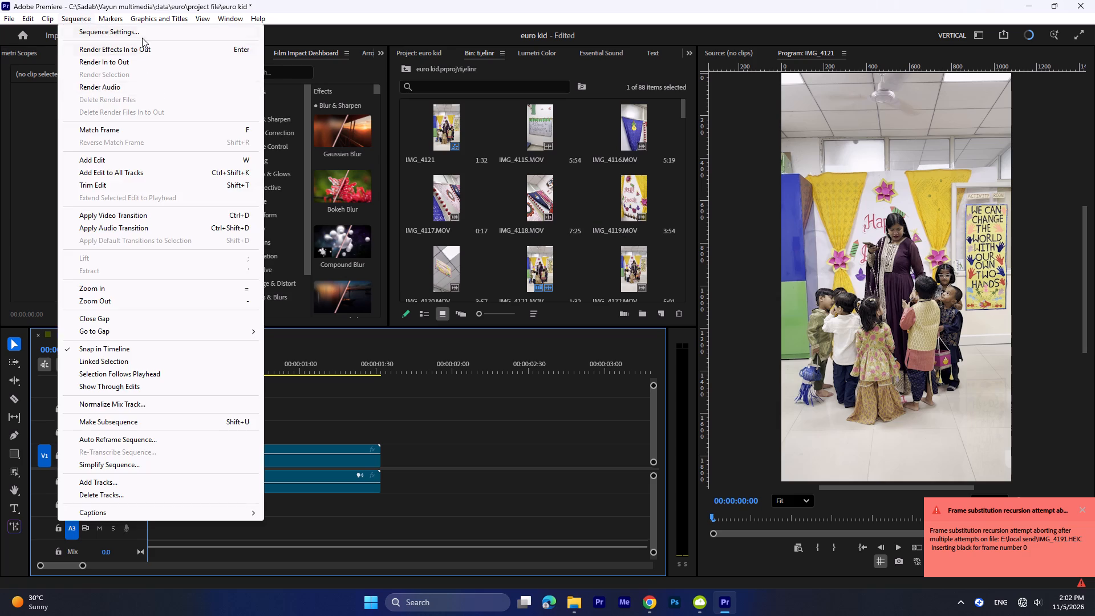
{"action": "left_click", "coordinate": [141, 35]}
{"action": "left_click", "coordinate": [453, 92]}
{"action": "left_click", "coordinate": [501, 138]}
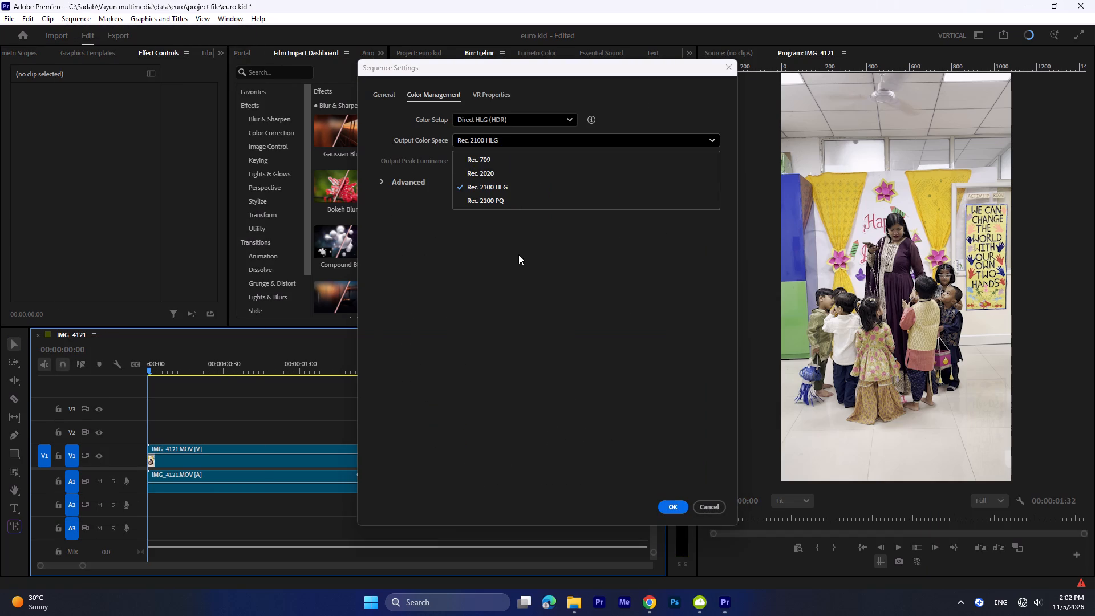
{"action": "left_click", "coordinate": [517, 163]}
{"action": "left_click", "coordinate": [677, 505]}
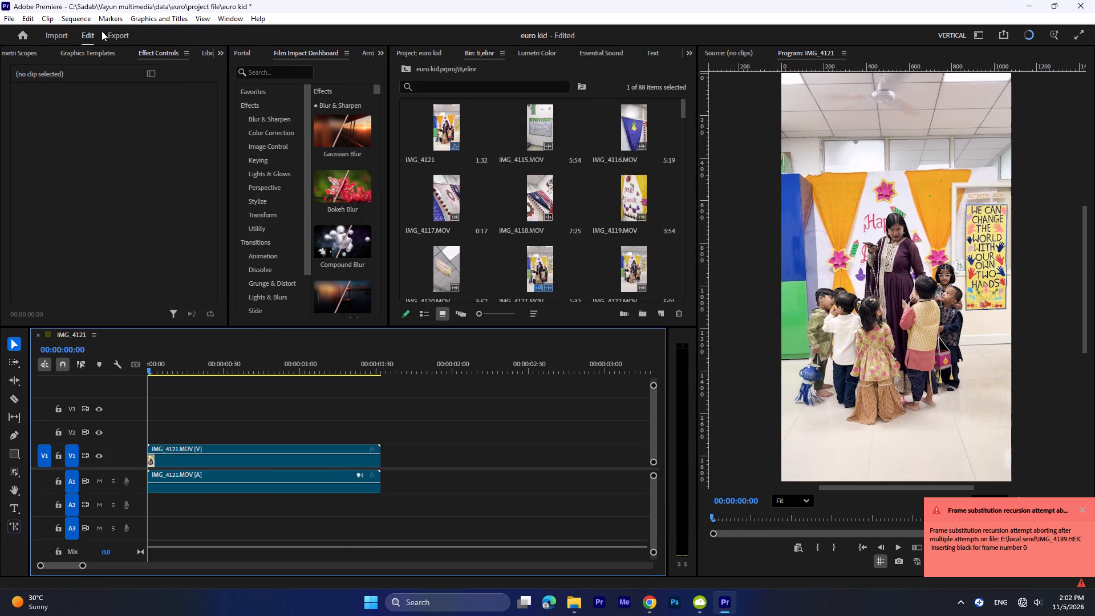
Change the sequence's color setup to Direct Rec. 709 (SDR).
{"action": "left_click", "coordinate": [80, 17]}
{"action": "left_click", "coordinate": [139, 37]}
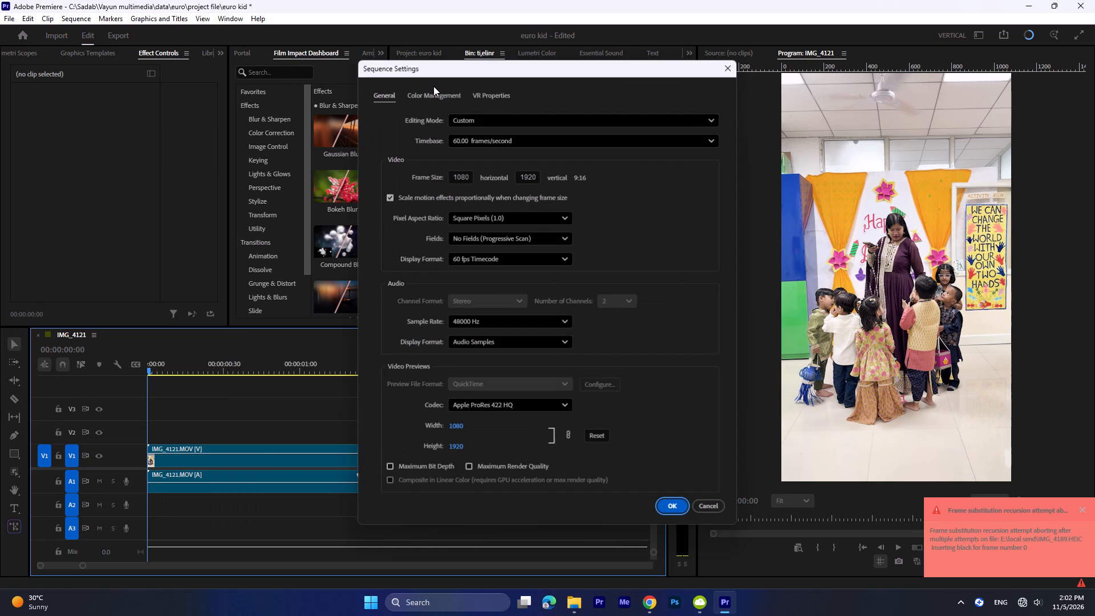
{"action": "left_click", "coordinate": [433, 86]}
{"action": "left_click", "coordinate": [438, 92]}
{"action": "left_click", "coordinate": [476, 119]}
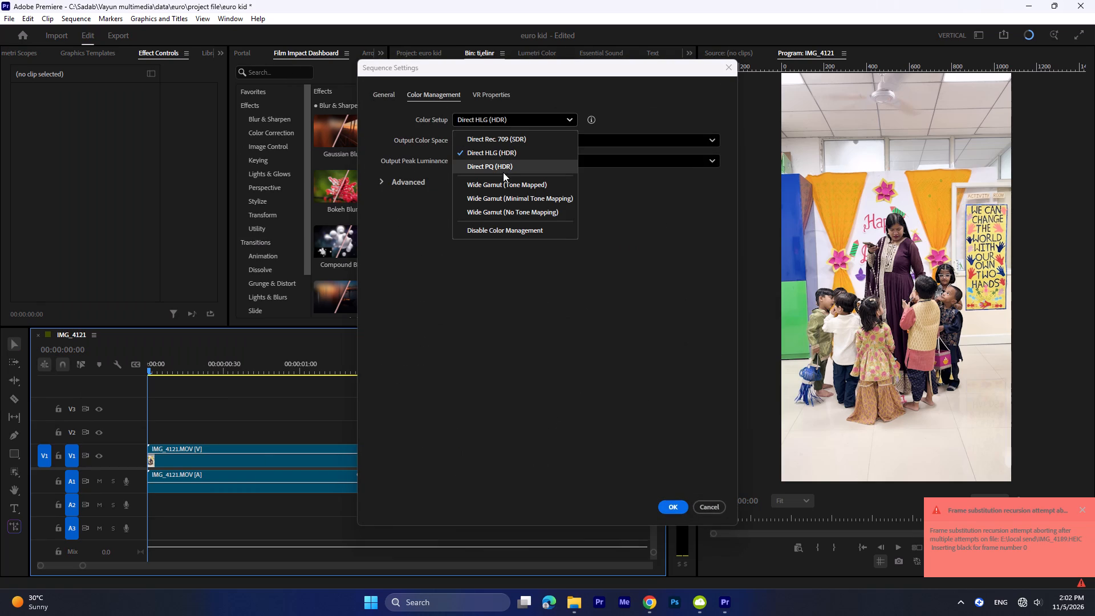
{"action": "left_click", "coordinate": [497, 138]}
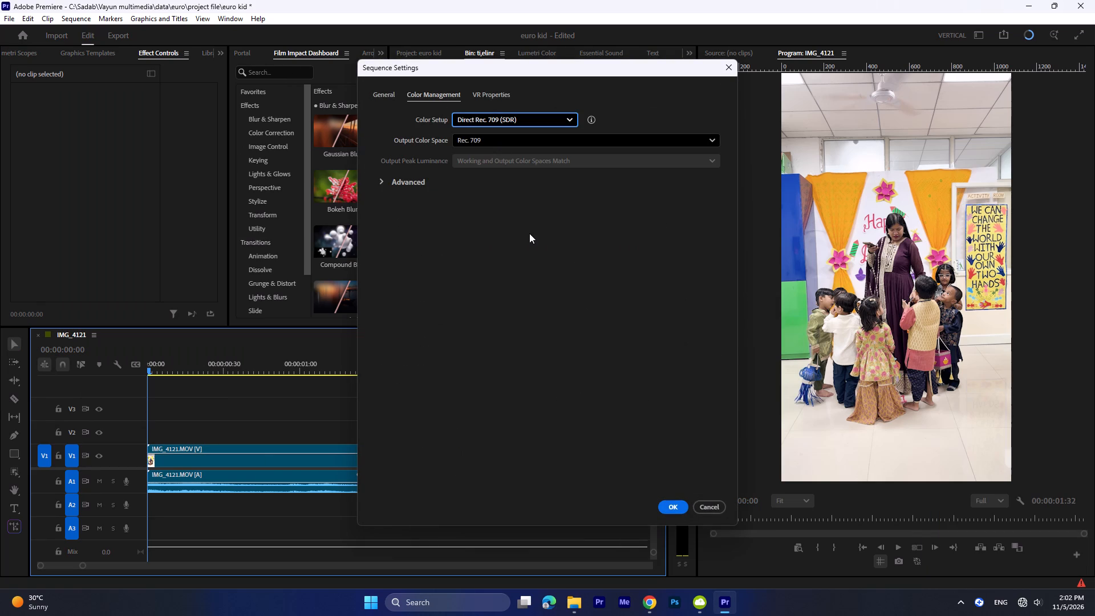
{"action": "left_click", "coordinate": [674, 503]}
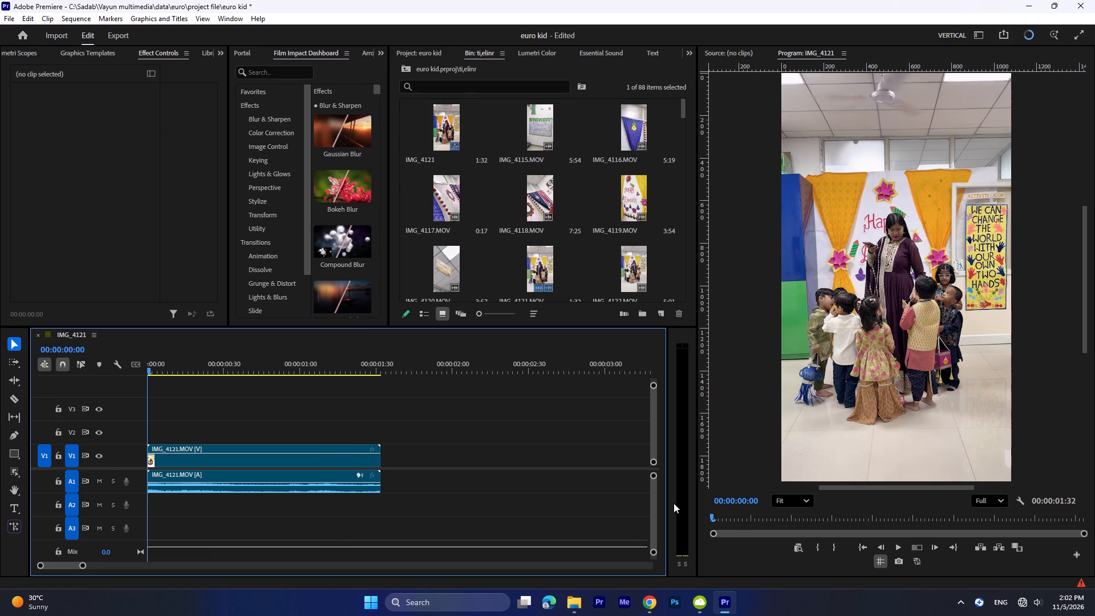
Look through the clips in the bin for the shots to add after IMG_4121.MOV.
{"action": "scroll", "coordinate": [560, 278], "scroll_direction": "up", "scroll_amount": 3}
{"action": "scroll", "coordinate": [560, 278], "scroll_direction": "down", "scroll_amount": 3}
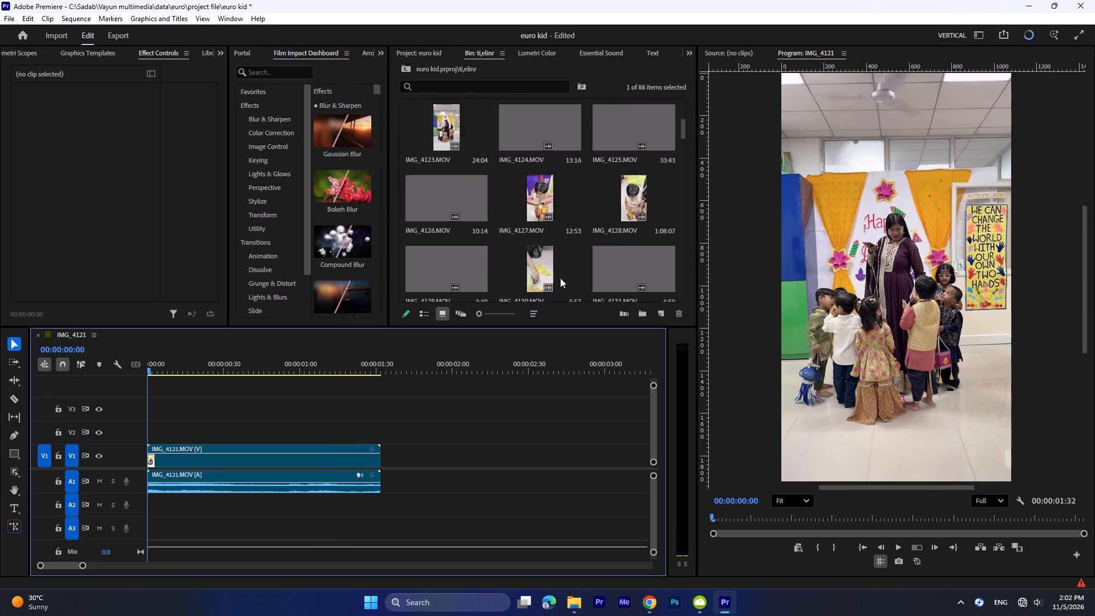
{"action": "scroll", "coordinate": [560, 278], "scroll_direction": "up", "scroll_amount": 7}
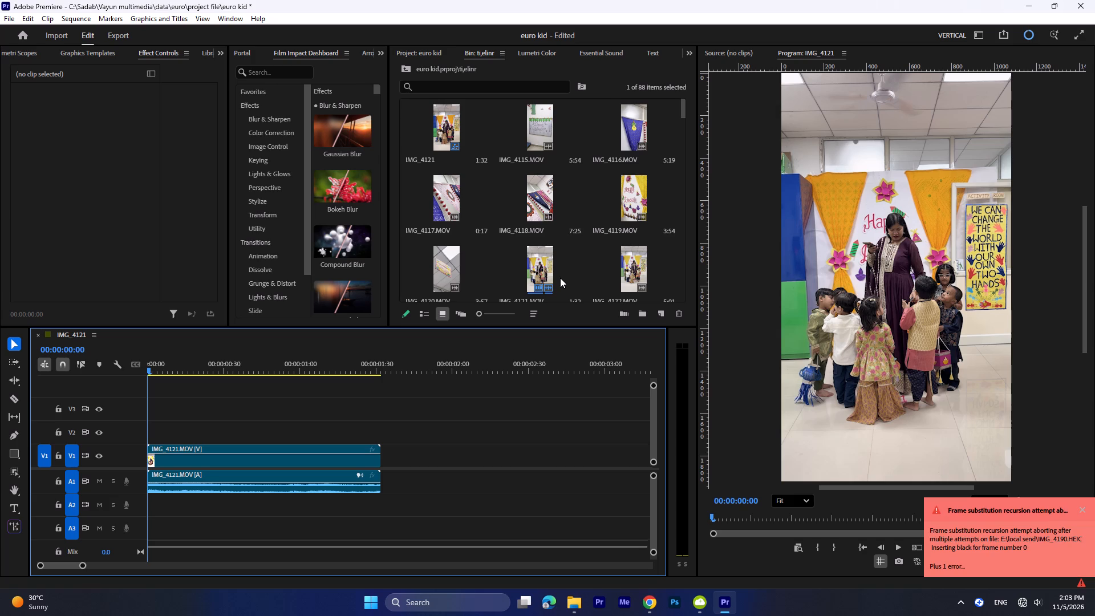
{"action": "scroll", "coordinate": [569, 276], "scroll_direction": "up", "scroll_amount": 2}
{"action": "scroll", "coordinate": [561, 264], "scroll_direction": "down", "scroll_amount": 1}
{"action": "scroll", "coordinate": [561, 264], "scroll_direction": "up", "scroll_amount": 6}
{"action": "scroll", "coordinate": [553, 255], "scroll_direction": "down", "scroll_amount": 1}
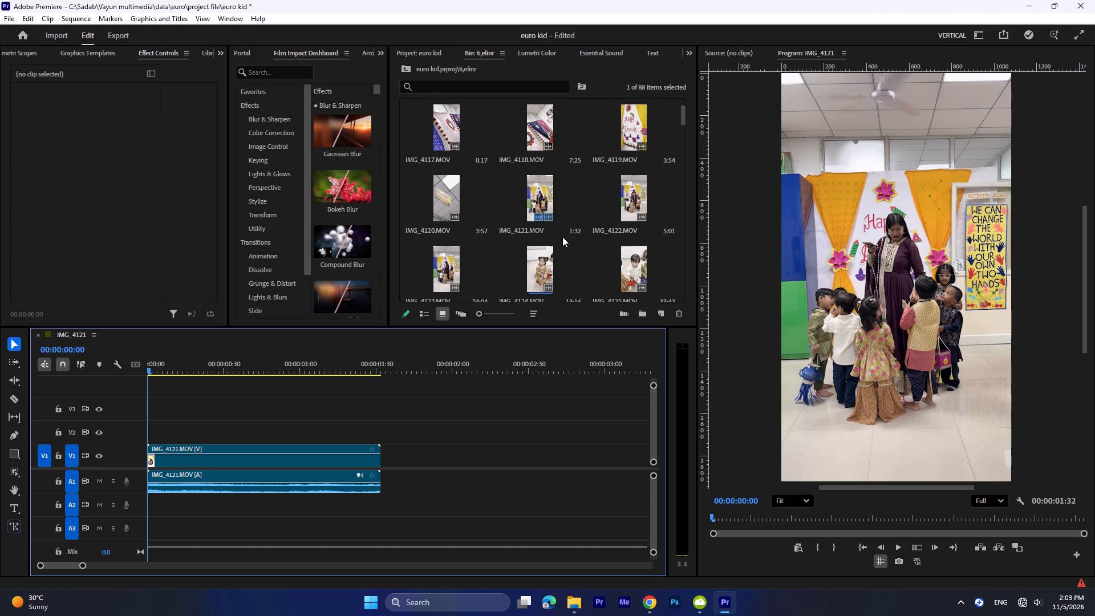
Add IMG_4123.MOV directly after IMG_4121.MOV on V1 and A1, and place IMG_4122.MOV on V2 and A2.
{"action": "left_click_drag", "start_coordinate": [440, 268], "coordinate": [444, 472]}
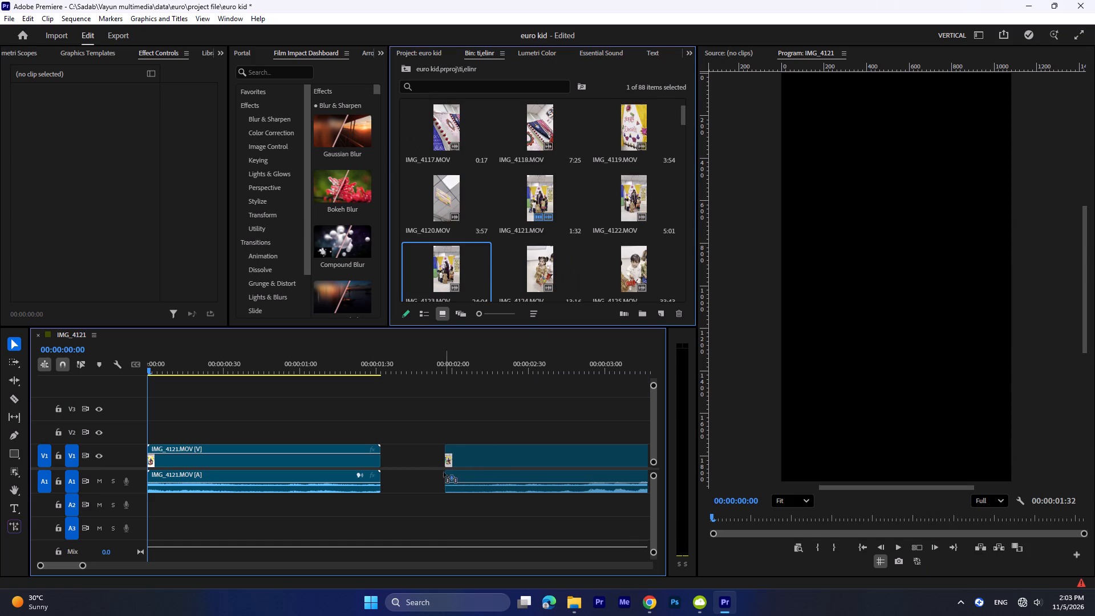
{"action": "left_click_drag", "start_coordinate": [444, 472], "coordinate": [386, 461]}
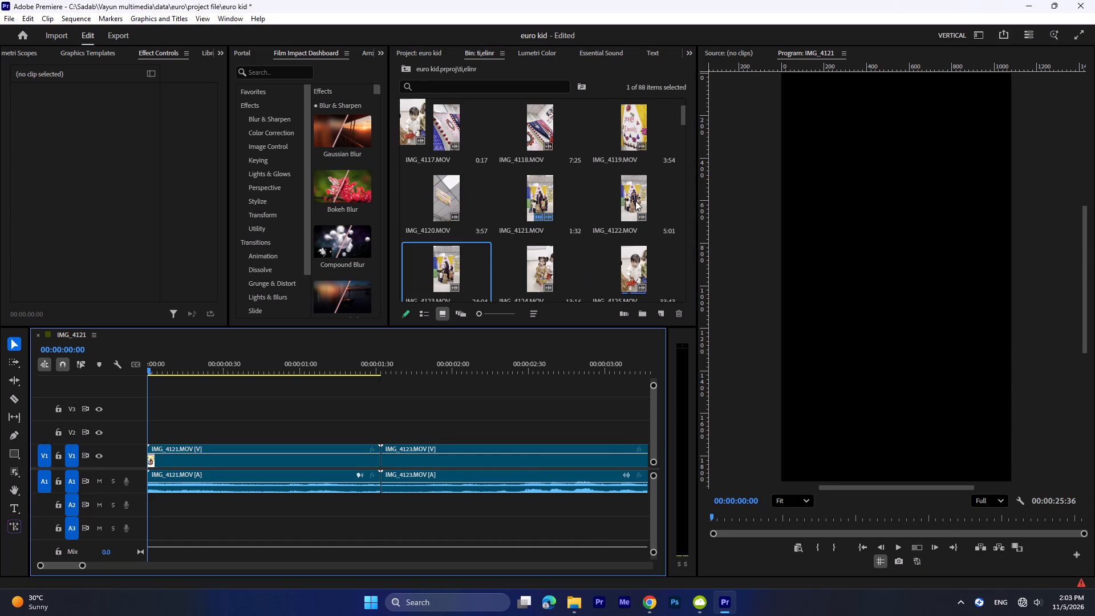
{"action": "left_click_drag", "start_coordinate": [632, 198], "coordinate": [173, 424]}
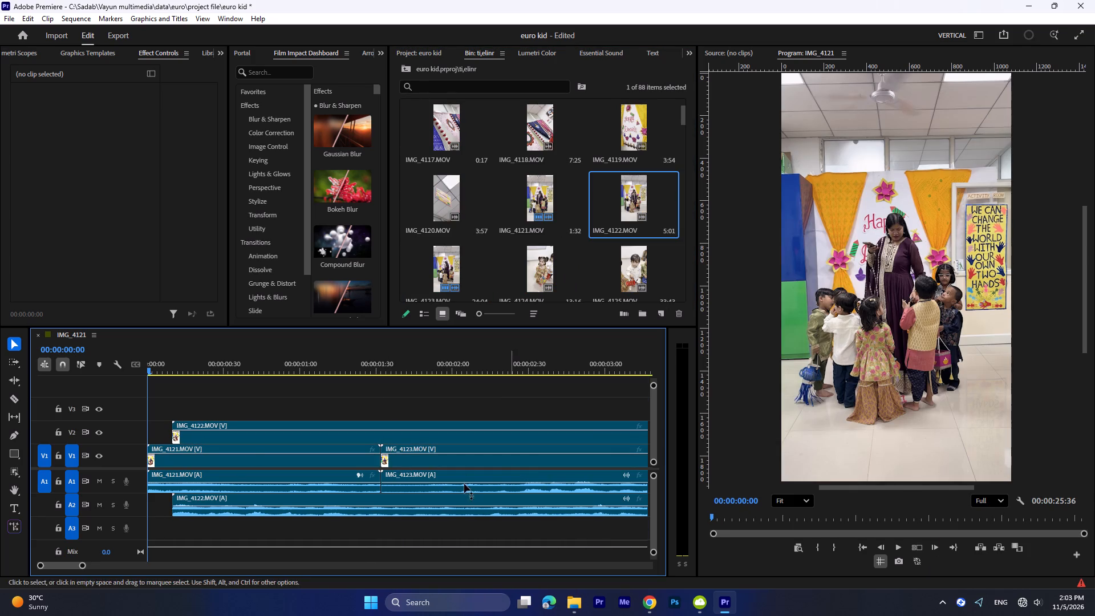
Move the IMG_4123.MOV clip later in the timeline so it starts at about 7 seconds.
{"action": "left_click_drag", "start_coordinate": [80, 568], "coordinate": [210, 577]}
{"action": "left_click_drag", "start_coordinate": [517, 461], "coordinate": [261, 477]}
{"action": "left_click_drag", "start_coordinate": [246, 467], "coordinate": [349, 463]}
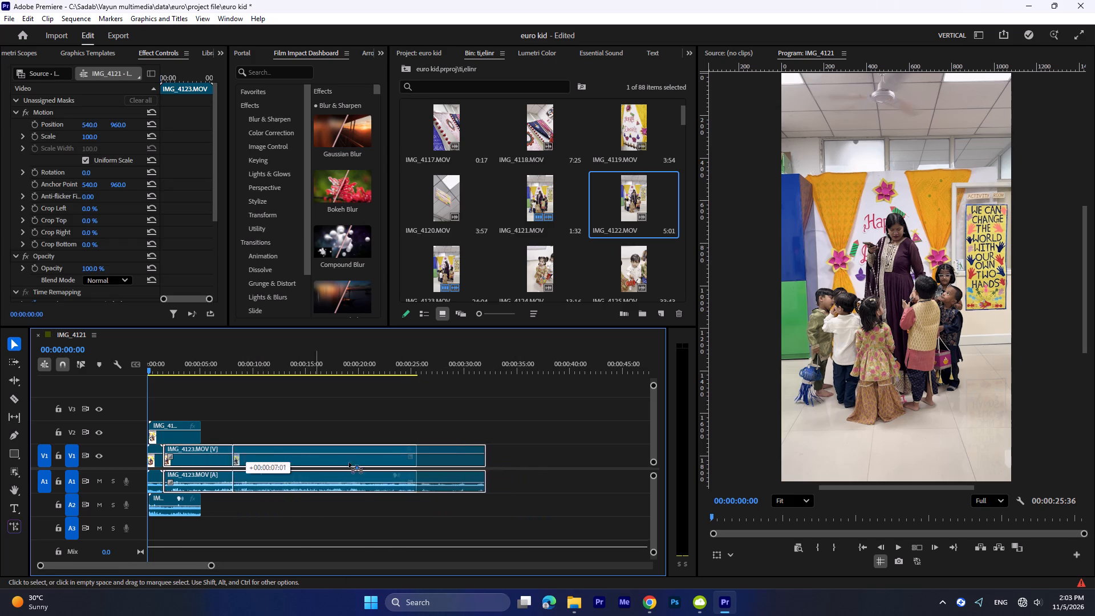
{"action": "left_click_drag", "start_coordinate": [349, 463], "coordinate": [303, 455]}
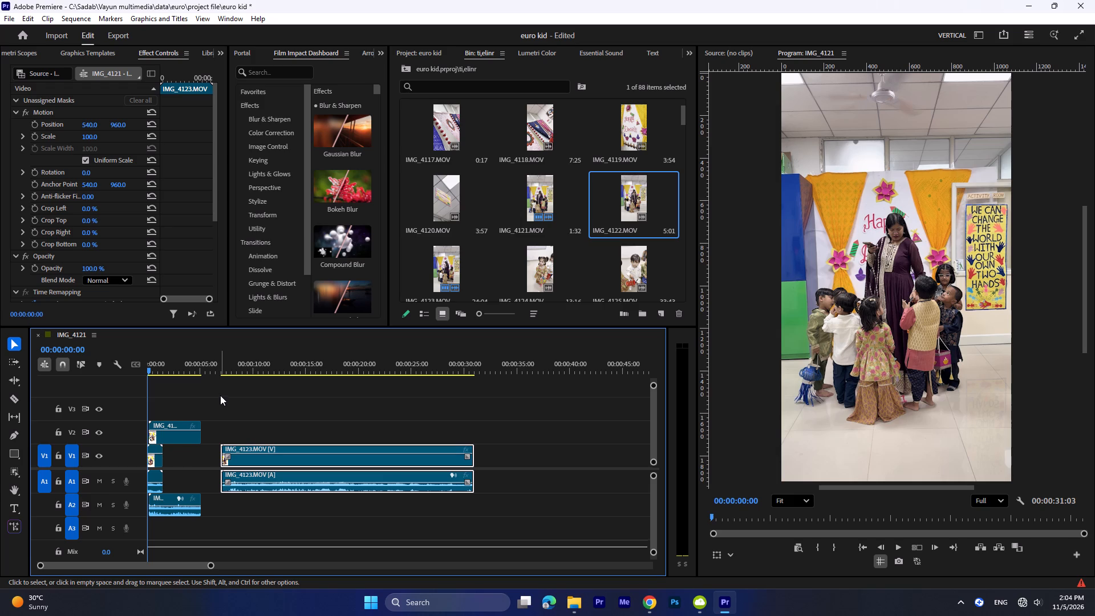
Move IMG_4122.MOV's video and audio on V2 and A2 to start where IMG_4121.MOV ends.
{"action": "left_click_drag", "start_coordinate": [201, 401], "coordinate": [174, 444]}
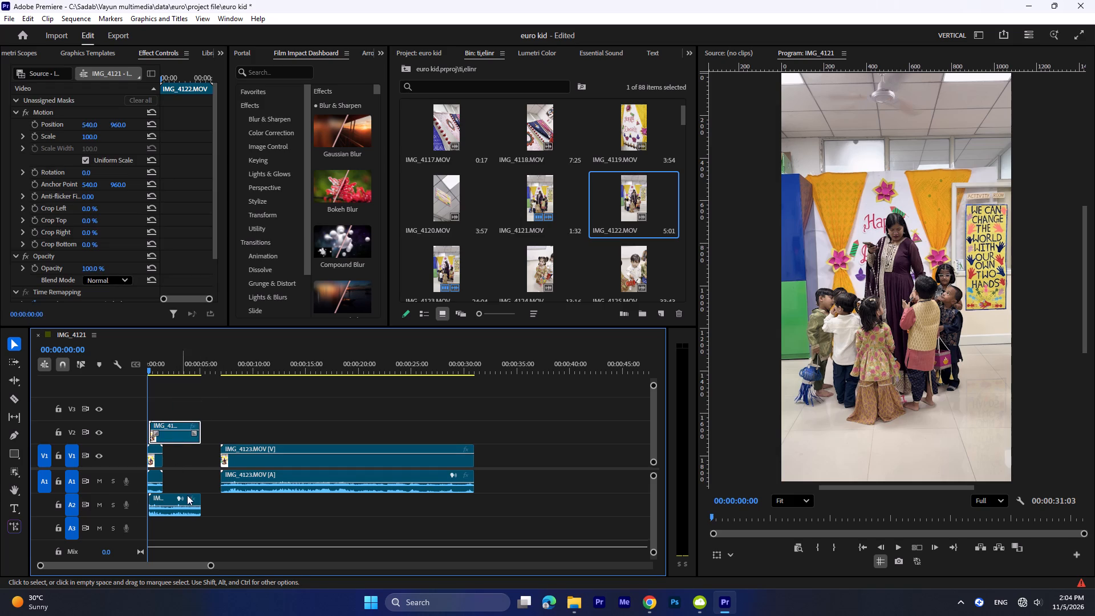
{"action": "left_click_drag", "start_coordinate": [197, 533], "coordinate": [172, 419]}
{"action": "left_click_drag", "start_coordinate": [181, 436], "coordinate": [198, 439]}
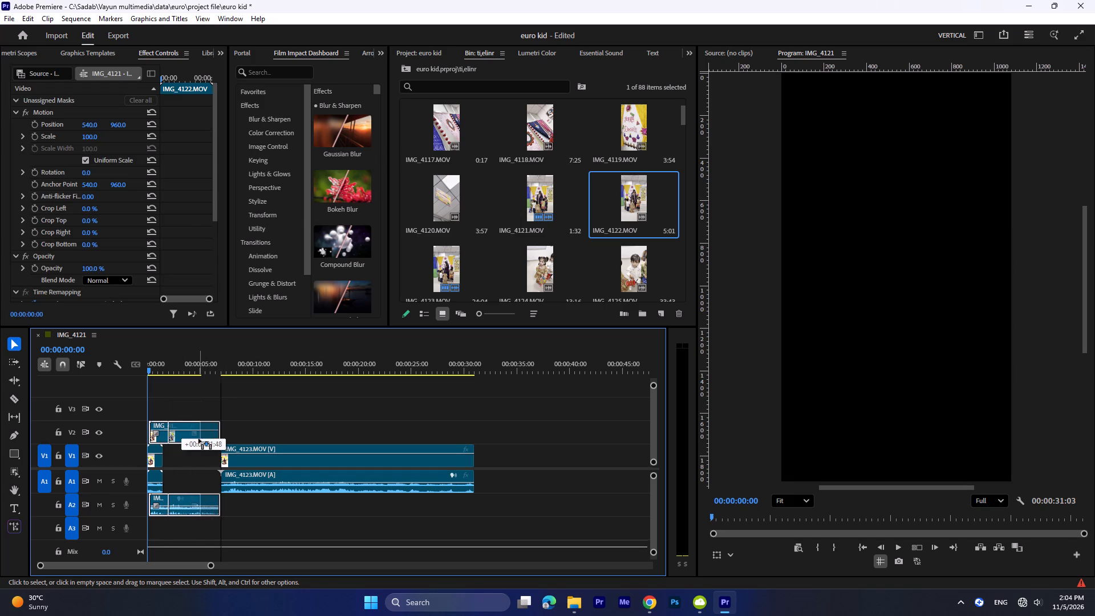
{"action": "left_click_drag", "start_coordinate": [198, 439], "coordinate": [194, 438]}
{"action": "left_click", "coordinate": [214, 411]}
Butt IMG_4123.MOV against the end of IMG_4122.MOV and move IMG_4122.MOV down to V1 and A1.
{"action": "left_click_drag", "start_coordinate": [248, 431], "coordinate": [240, 496]}
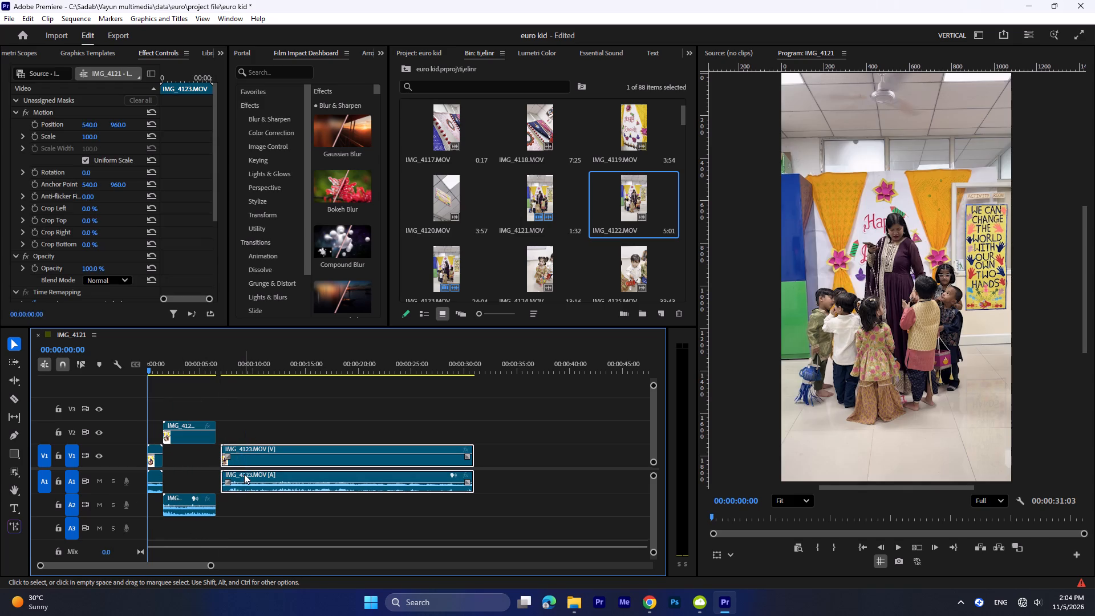
{"action": "left_click", "coordinate": [245, 464]}
{"action": "left_click_drag", "start_coordinate": [200, 440], "coordinate": [196, 464]}
{"action": "left_click_drag", "start_coordinate": [190, 498], "coordinate": [188, 476]}
Play the sequence from the start to 00:00:03:24 and ripple-trim the beginning of IMG_4122.MOV up to that point.
{"action": "left_click_drag", "start_coordinate": [156, 360], "coordinate": [111, 368]}
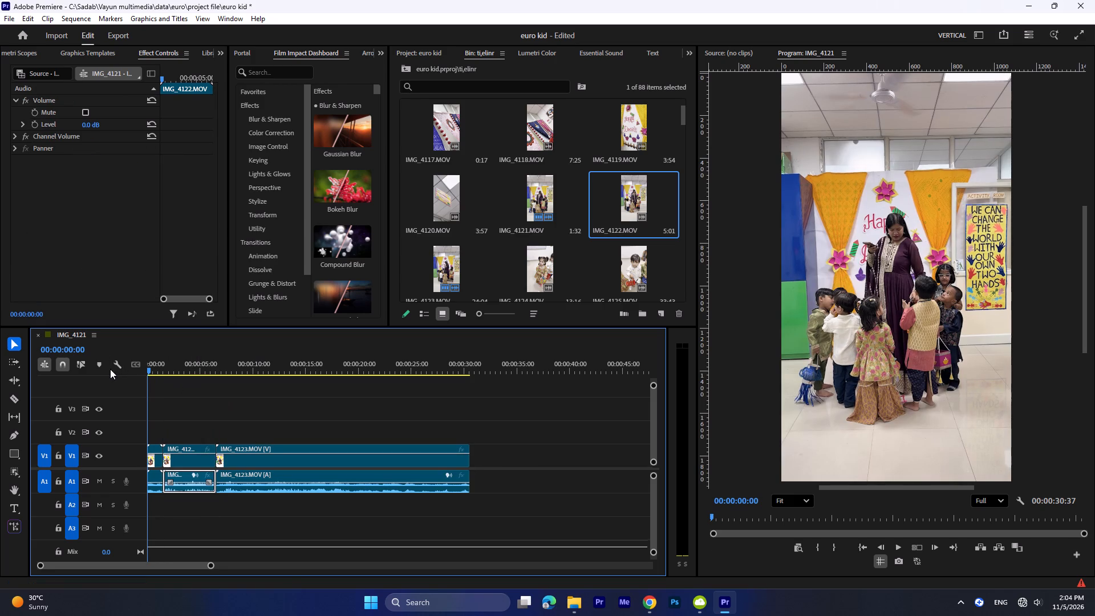
{"action": "key", "text": "space"}
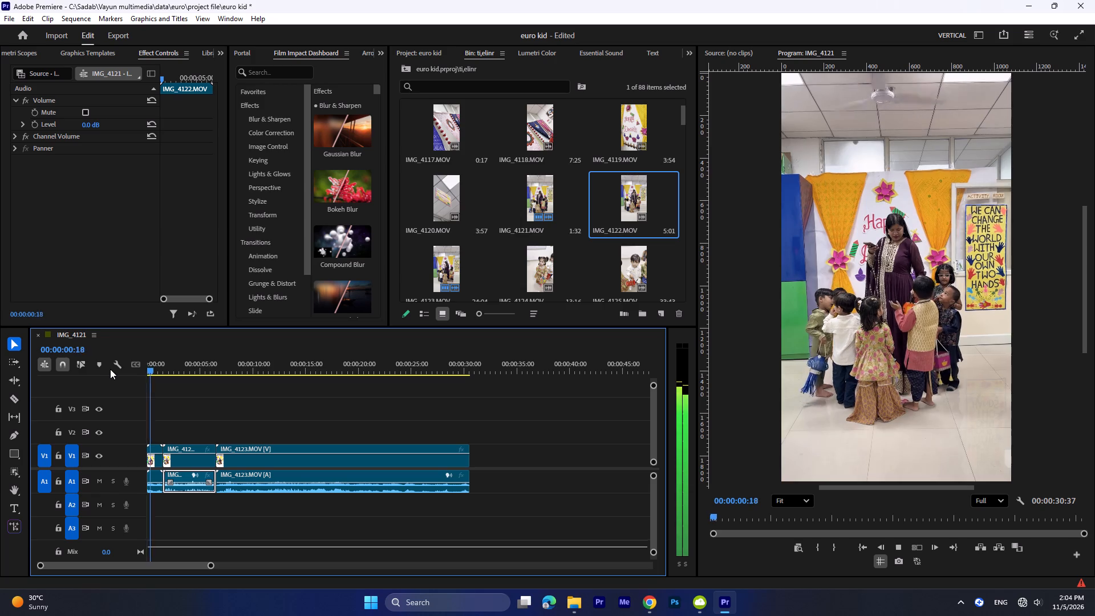
{"action": "key", "text": "space"}
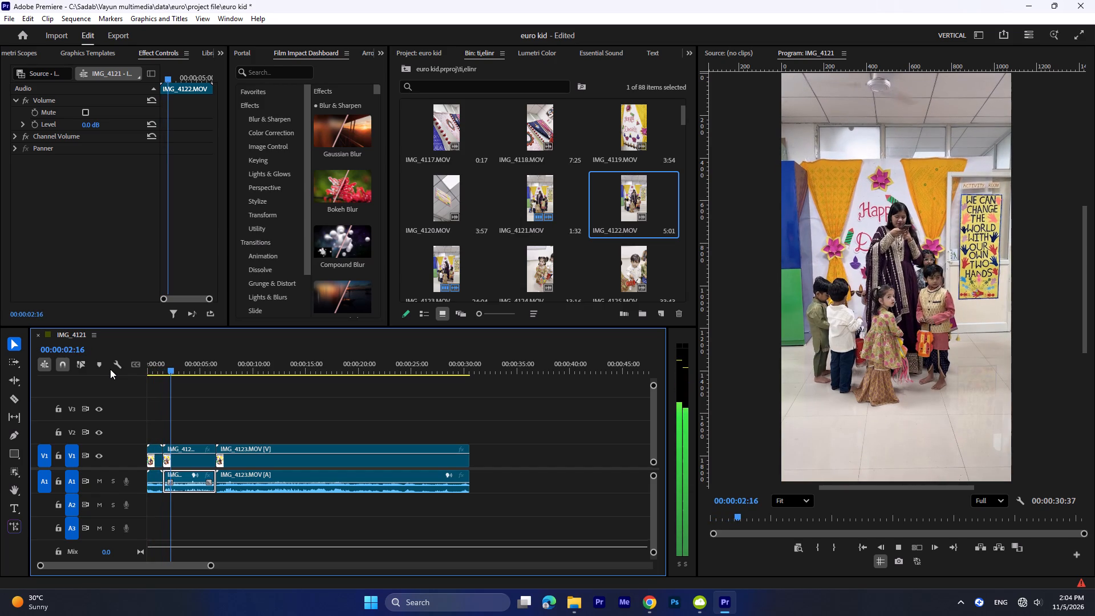
{"action": "key", "text": "space"}
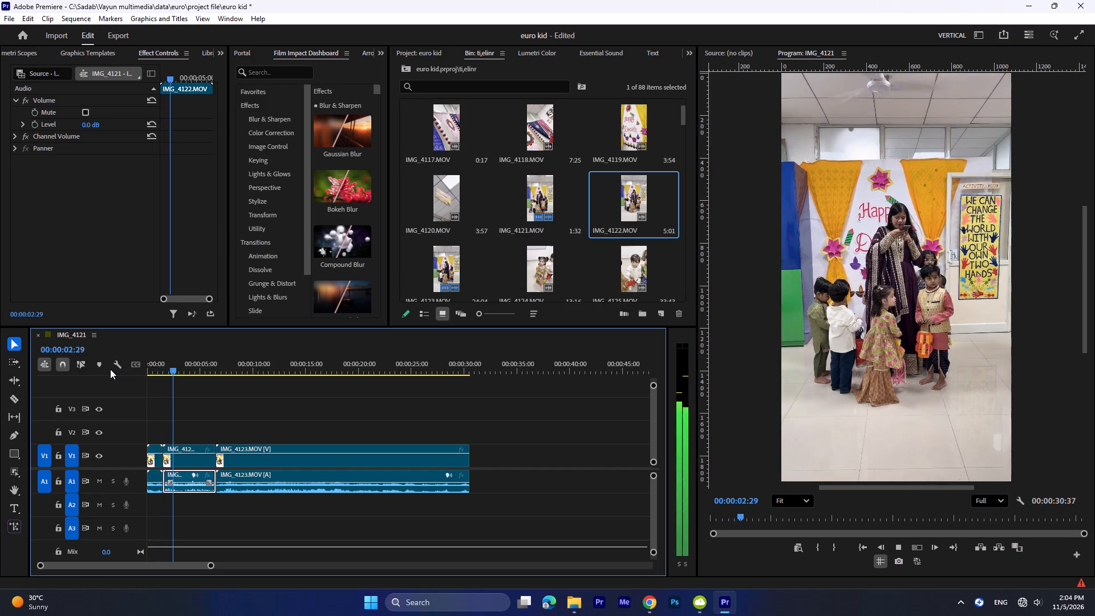
{"action": "key", "text": "space"}
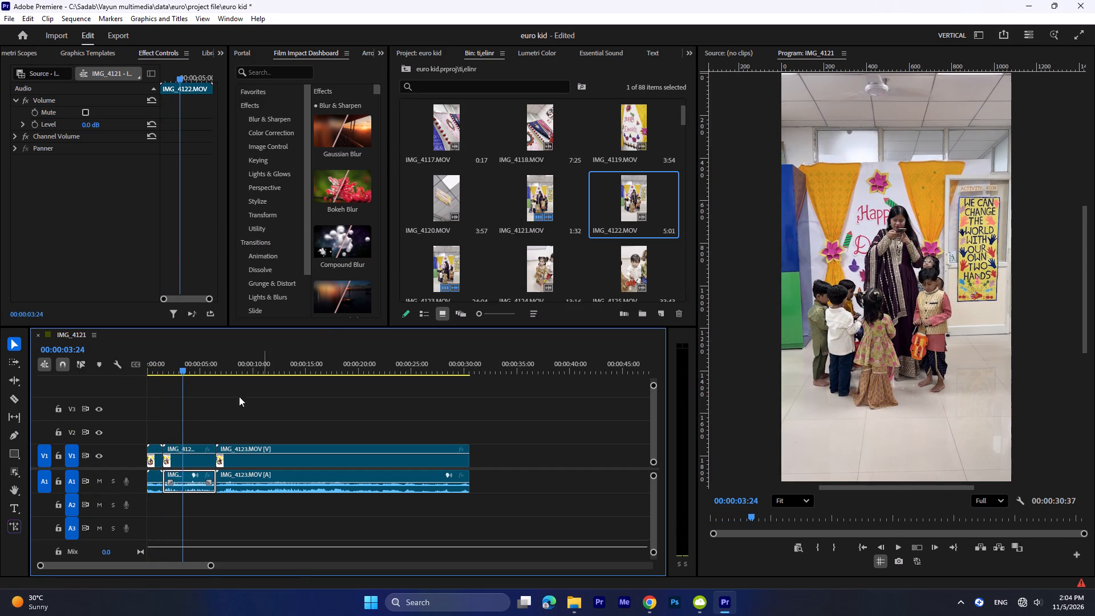
{"action": "left_click_drag", "start_coordinate": [202, 435], "coordinate": [184, 497]}
{"action": "key", "text": "q"}
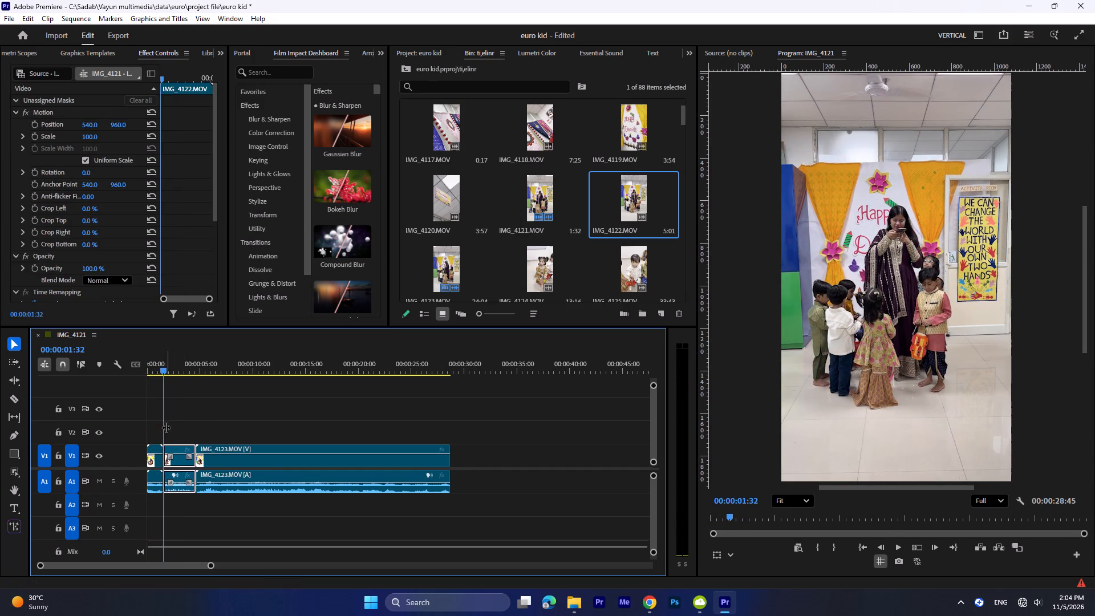
Delete the IMG_4121.MOV clip and close the gap left at the start of the sequence.
{"action": "left_click_drag", "start_coordinate": [156, 423], "coordinate": [154, 483]}
{"action": "key", "text": "BackSpace"}
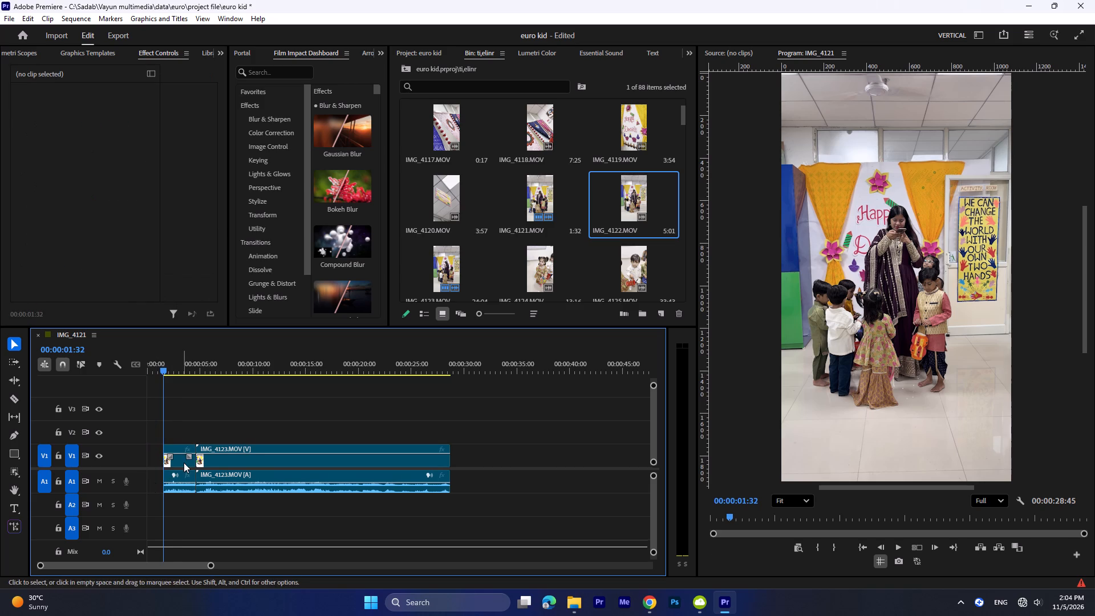
{"action": "left_click", "coordinate": [157, 455]}
{"action": "key", "text": "BackSpace"}
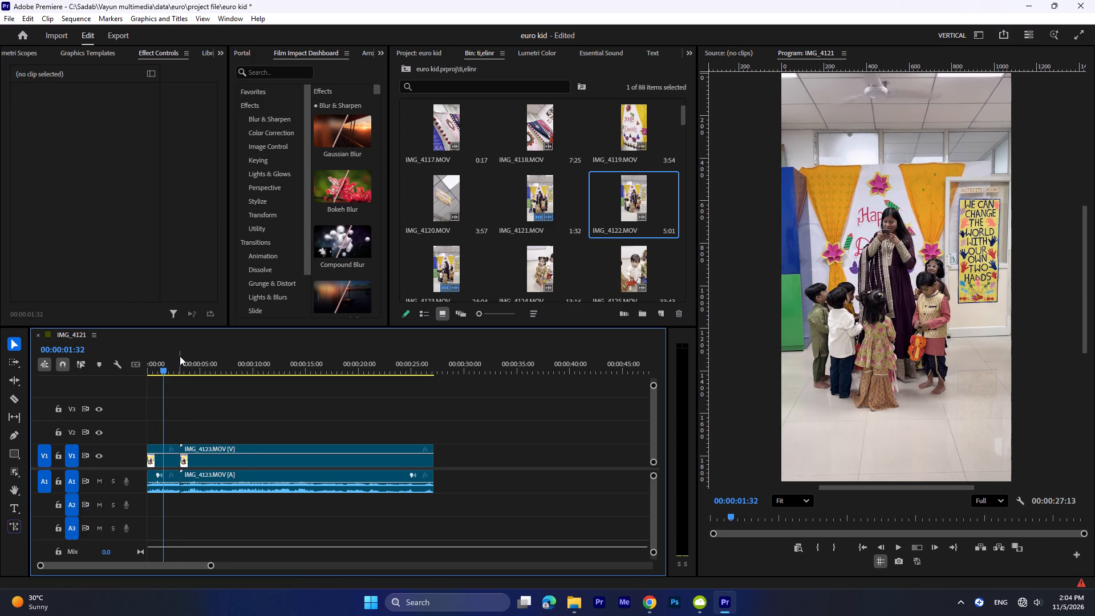
Review the opening of the sequence and delete the IMG_4122.MOV video and audio from V1 and A1.
{"action": "left_click_drag", "start_coordinate": [180, 355], "coordinate": [136, 363]}
{"action": "key", "text": "space"}
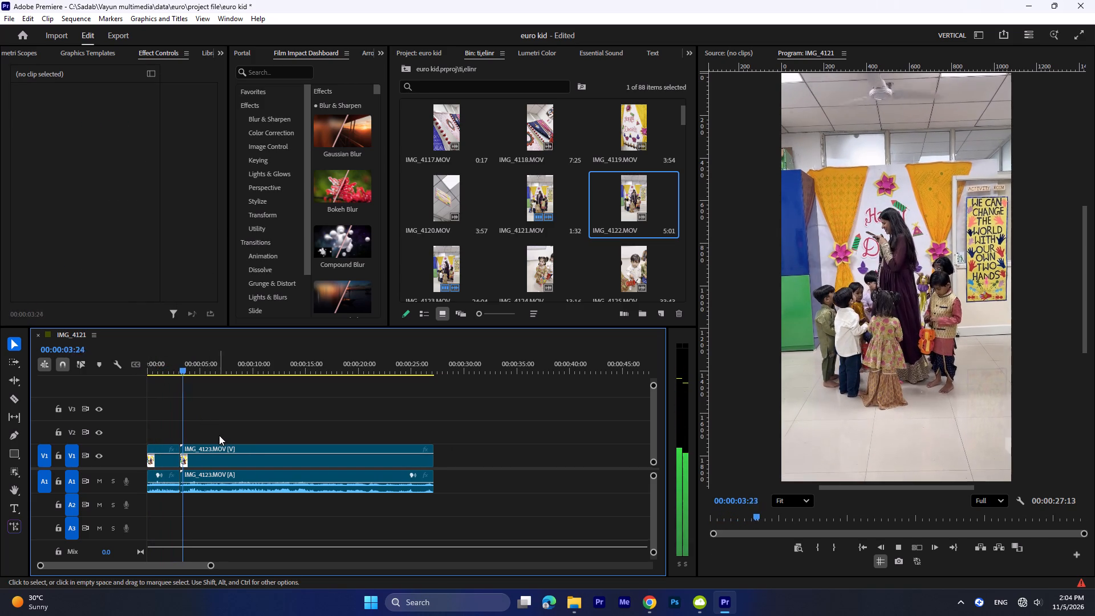
{"action": "left_click_drag", "start_coordinate": [199, 364], "coordinate": [213, 370]}
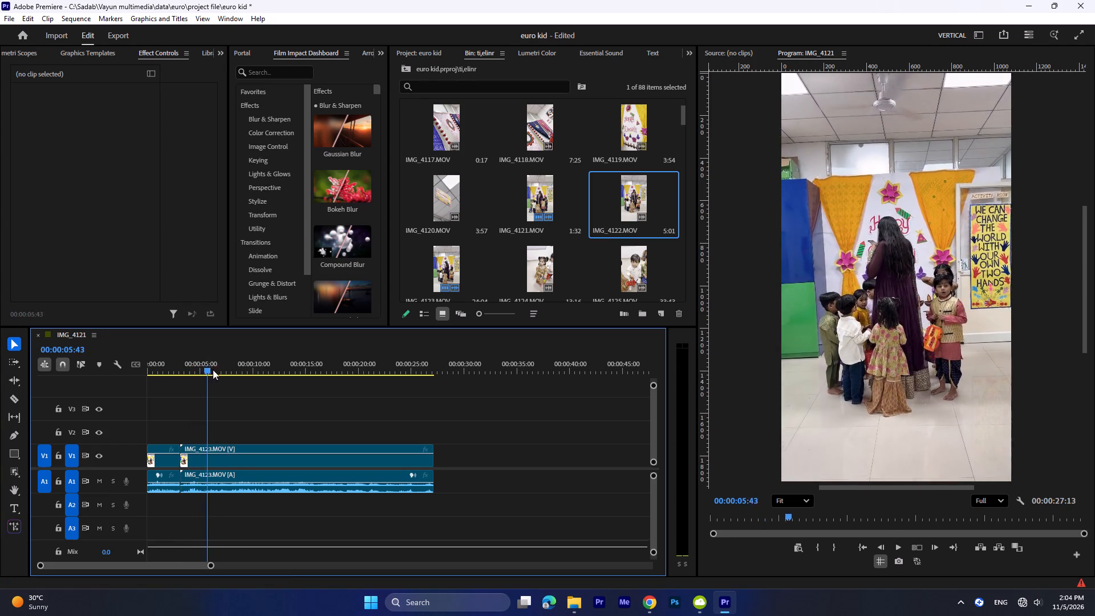
{"action": "left_click_drag", "start_coordinate": [213, 370], "coordinate": [242, 380]}
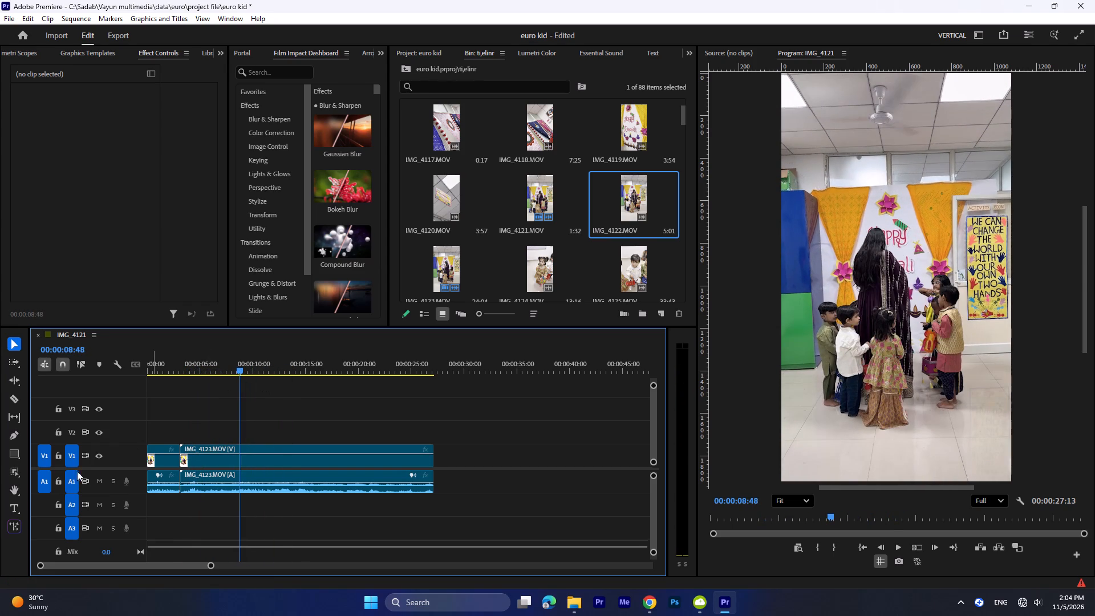
{"action": "left_click_drag", "start_coordinate": [169, 432], "coordinate": [163, 510]}
{"action": "key", "text": "BackSpace"}
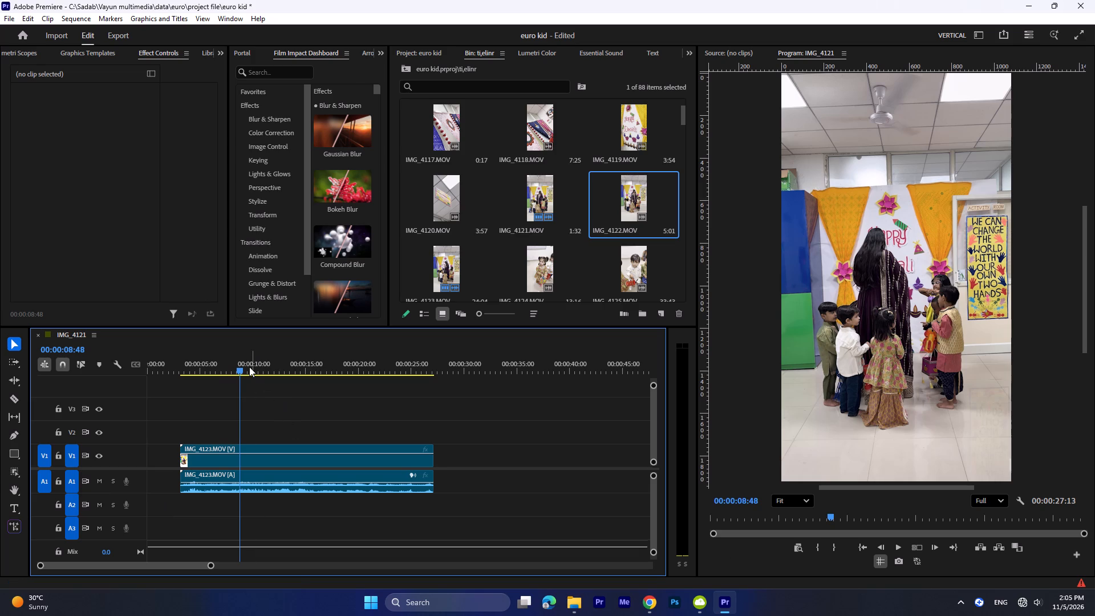
Move IMG_4123.MOV's video and audio on V1 and A1 to the start of the sequence.
{"action": "left_click_drag", "start_coordinate": [249, 367], "coordinate": [213, 376]}
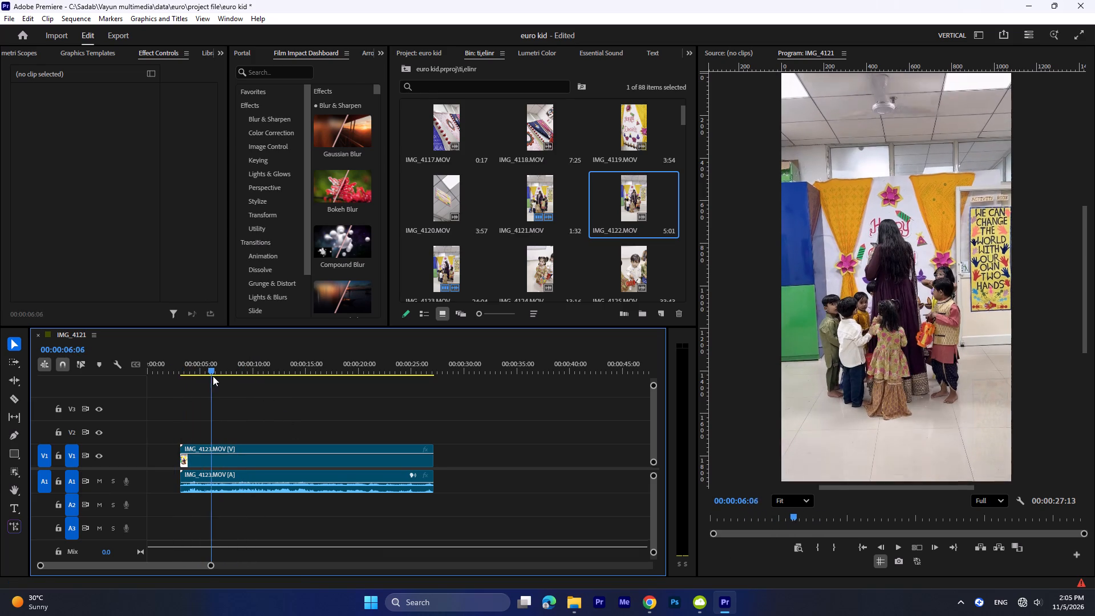
{"action": "left_click_drag", "start_coordinate": [213, 376], "coordinate": [214, 376]}
{"action": "left_click_drag", "start_coordinate": [265, 419], "coordinate": [271, 516]}
{"action": "left_click_drag", "start_coordinate": [277, 461], "coordinate": [234, 454]}
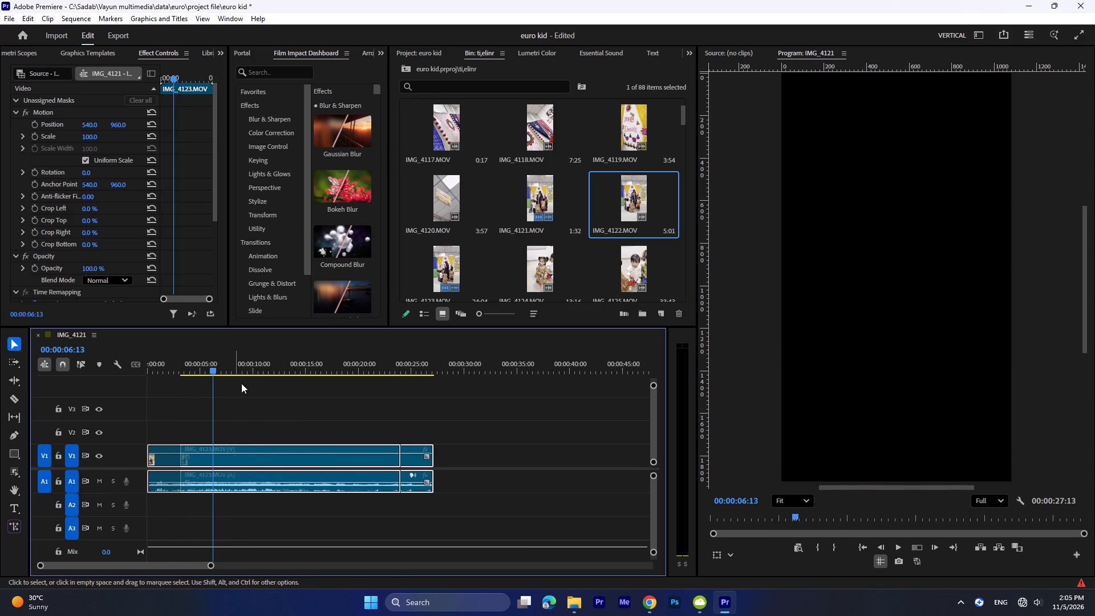
Review IMG_4123.MOV and ripple-trim its beginning up to about 11 seconds into the sequence.
{"action": "left_click_drag", "start_coordinate": [222, 371], "coordinate": [163, 382]}
{"action": "key", "text": "space"}
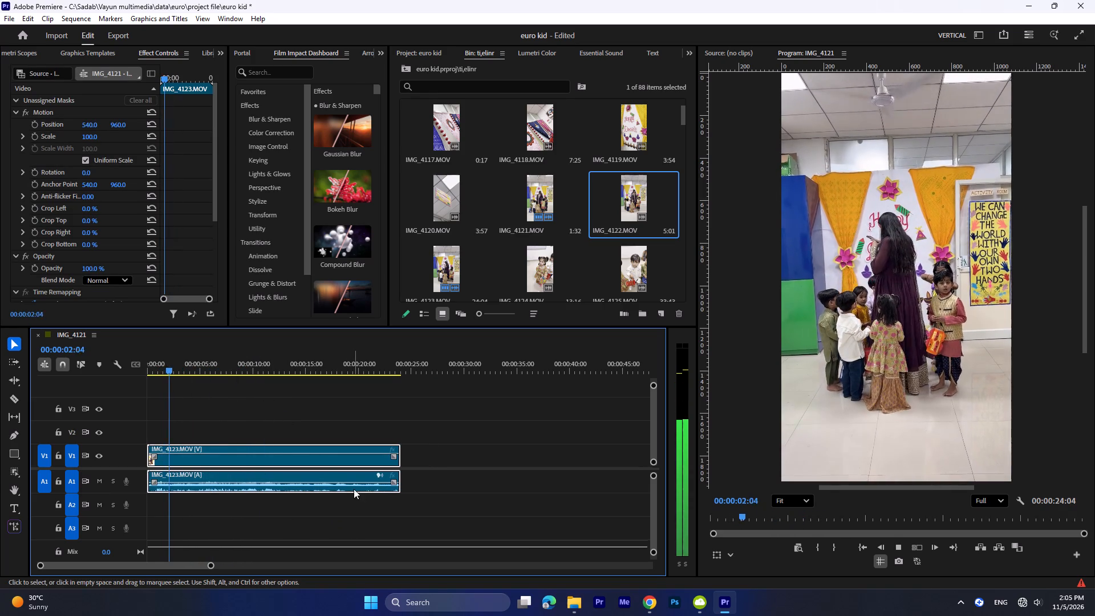
{"action": "key", "text": "space"}
{"action": "left_click_drag", "start_coordinate": [420, 422], "coordinate": [337, 508]}
{"action": "left_click_drag", "start_coordinate": [191, 357], "coordinate": [242, 367]}
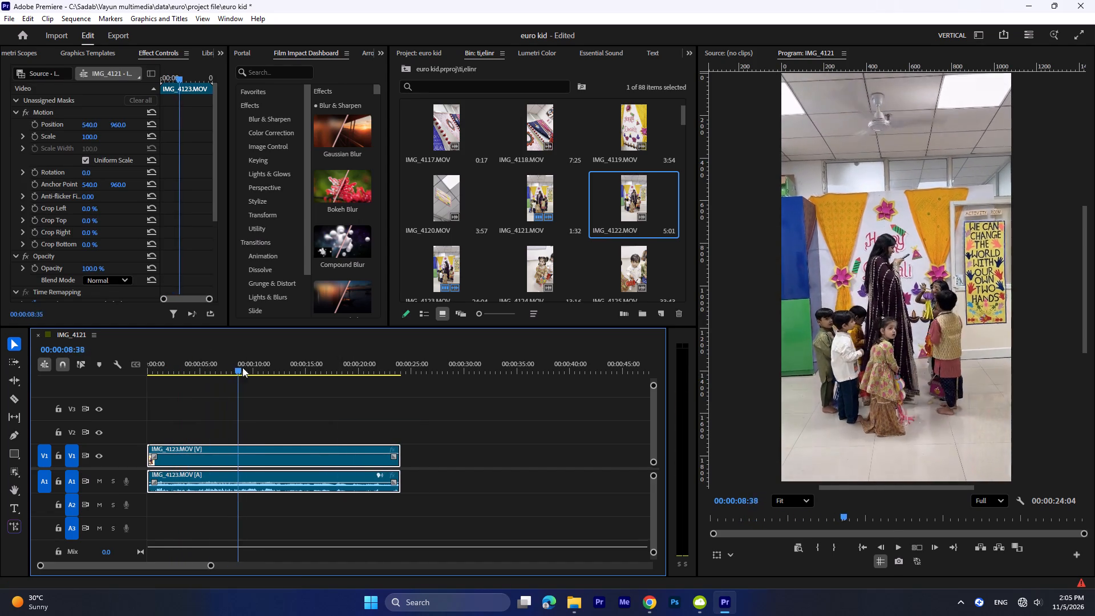
{"action": "left_click_drag", "start_coordinate": [242, 367], "coordinate": [253, 370]}
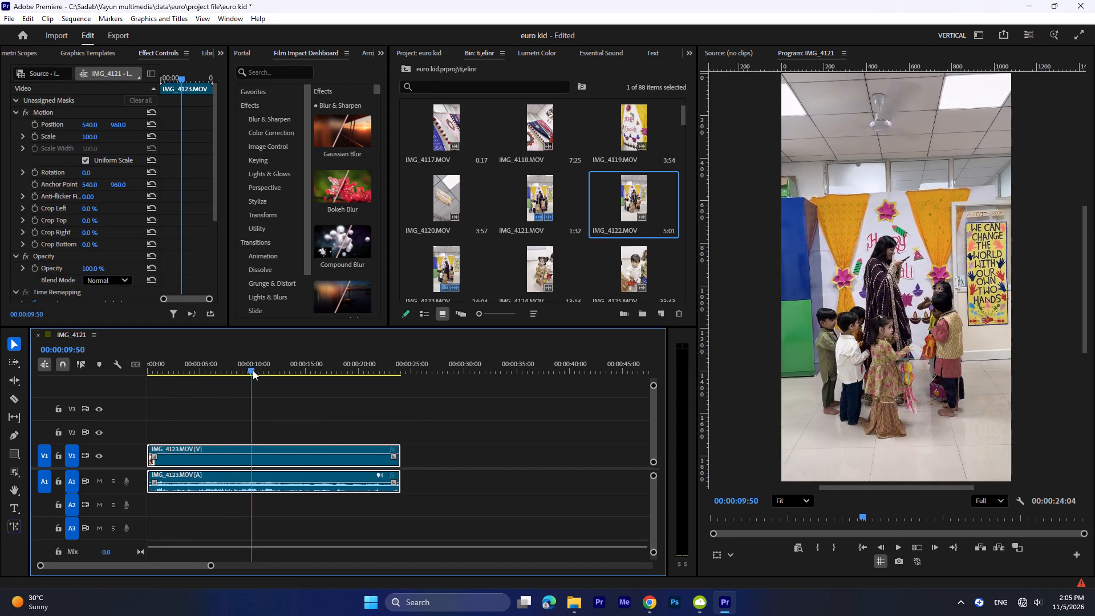
{"action": "left_click_drag", "start_coordinate": [253, 370], "coordinate": [263, 371]}
{"action": "left_click_drag", "start_coordinate": [192, 424], "coordinate": [184, 496]}
{"action": "key", "text": "q"}
Play the shortened IMG_4123.MOV and ripple-trim its beginning up to 00:00:02:58.
{"action": "key", "text": "space"}
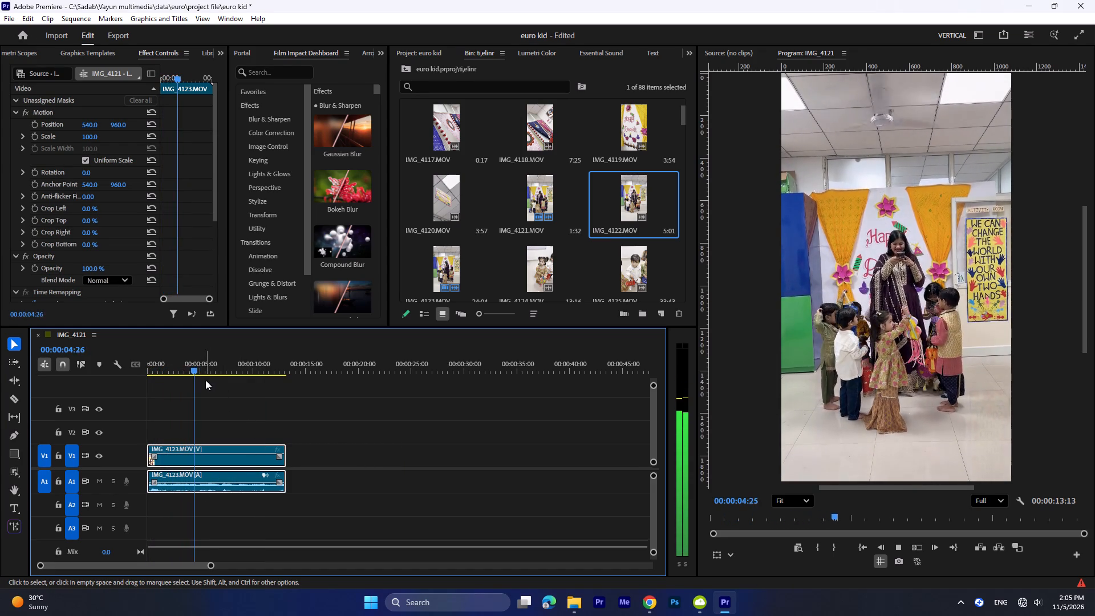
{"action": "left_click_drag", "start_coordinate": [194, 370], "coordinate": [176, 370]}
{"action": "key", "text": "Tab"}
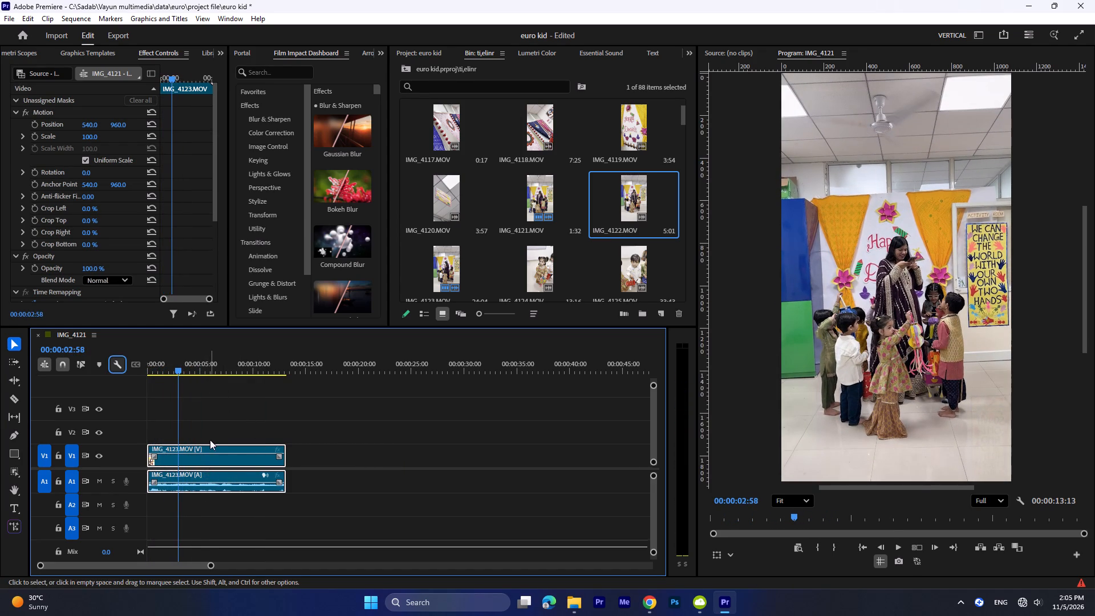
{"action": "left_click", "coordinate": [208, 431]}
{"action": "type", "text": "Q"}
{"action": "key", "text": "space"}
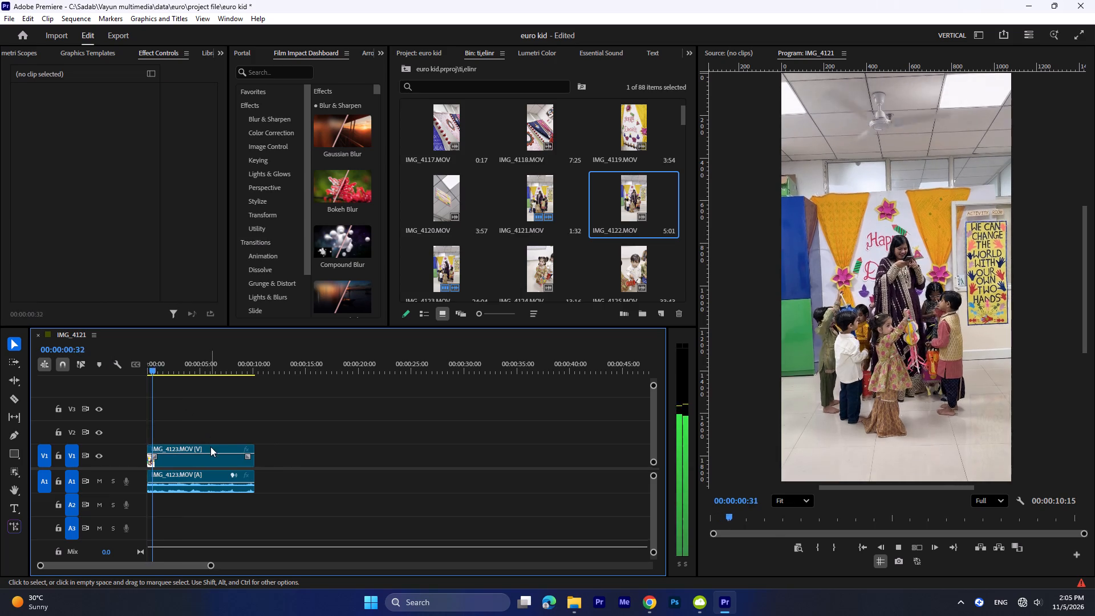
{"action": "key", "text": "space"}
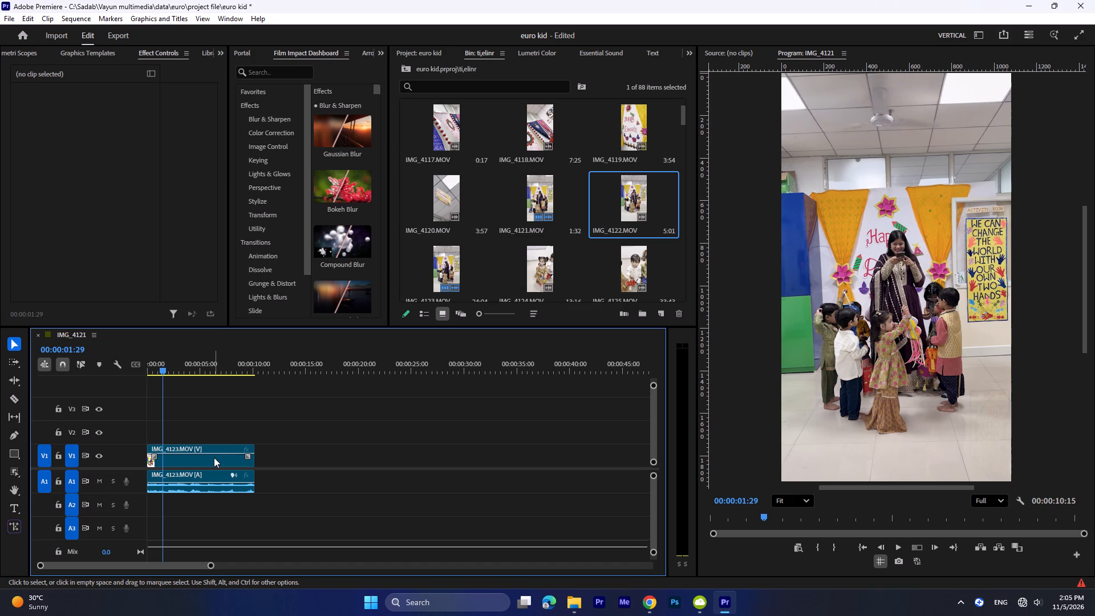
Add IMG_4124.MOV from the bin to V1 and A1, butted against the end of IMG_4123.MOV.
{"action": "scroll", "coordinate": [460, 264], "scroll_direction": "down", "scroll_amount": 2}
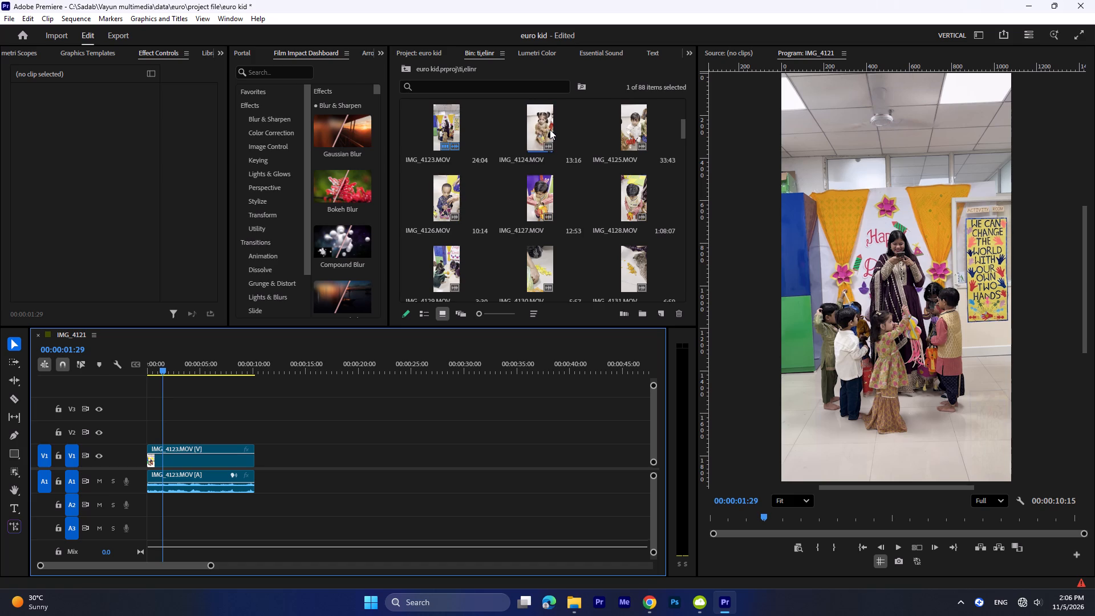
{"action": "left_click_drag", "start_coordinate": [545, 127], "coordinate": [264, 467]}
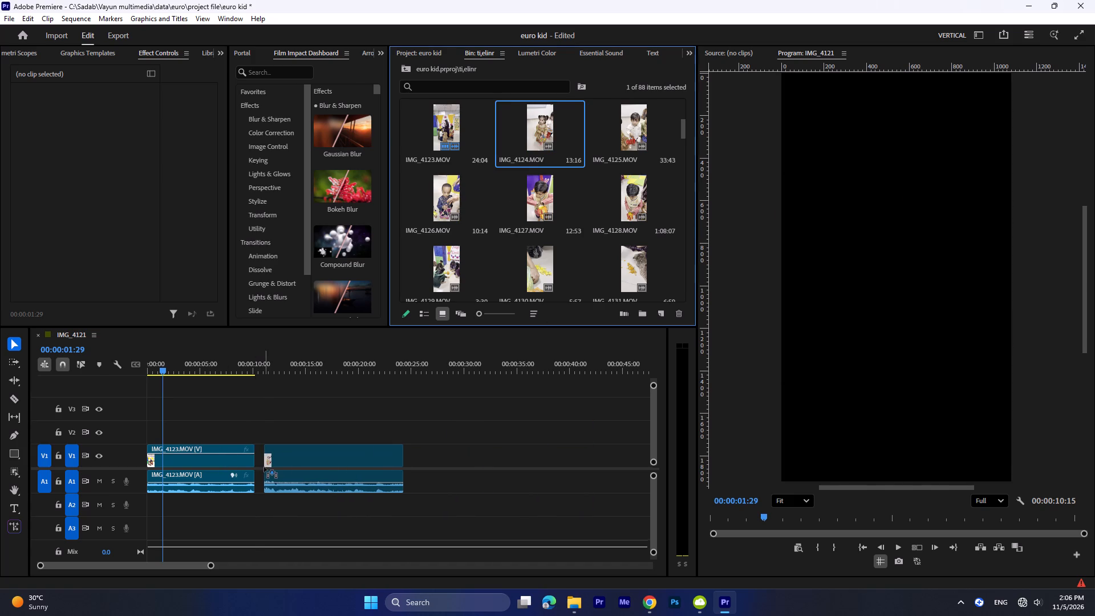
{"action": "left_click_drag", "start_coordinate": [264, 467], "coordinate": [256, 463]}
Ripple-trim the beginning of IMG_4123.MOV up to 00:00:02:06.
{"action": "left_click_drag", "start_coordinate": [283, 363], "coordinate": [177, 361]}
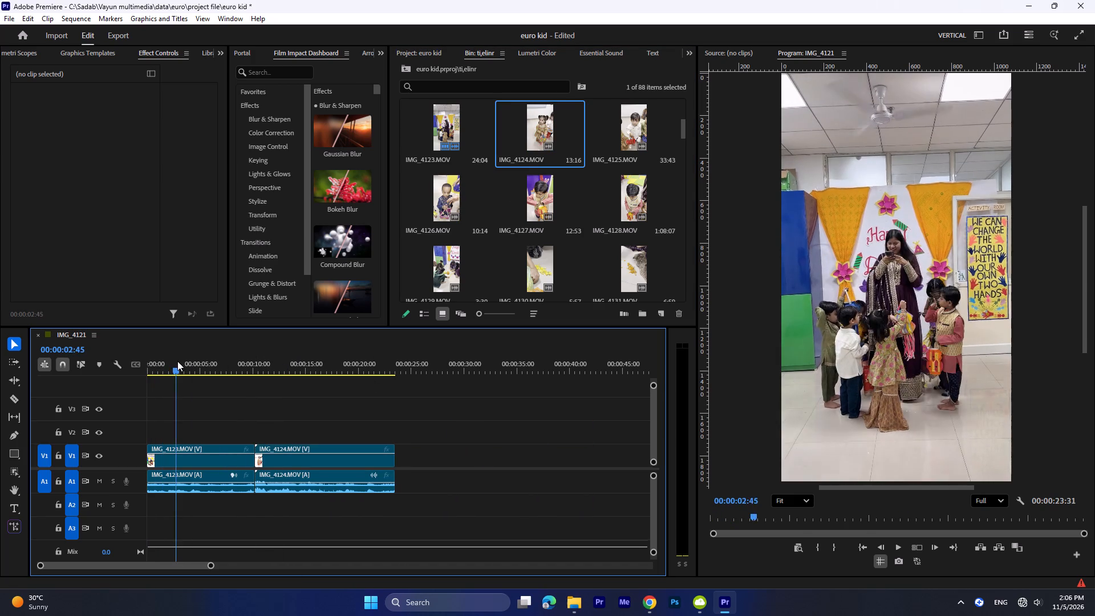
{"action": "left_click_drag", "start_coordinate": [177, 361], "coordinate": [156, 360]}
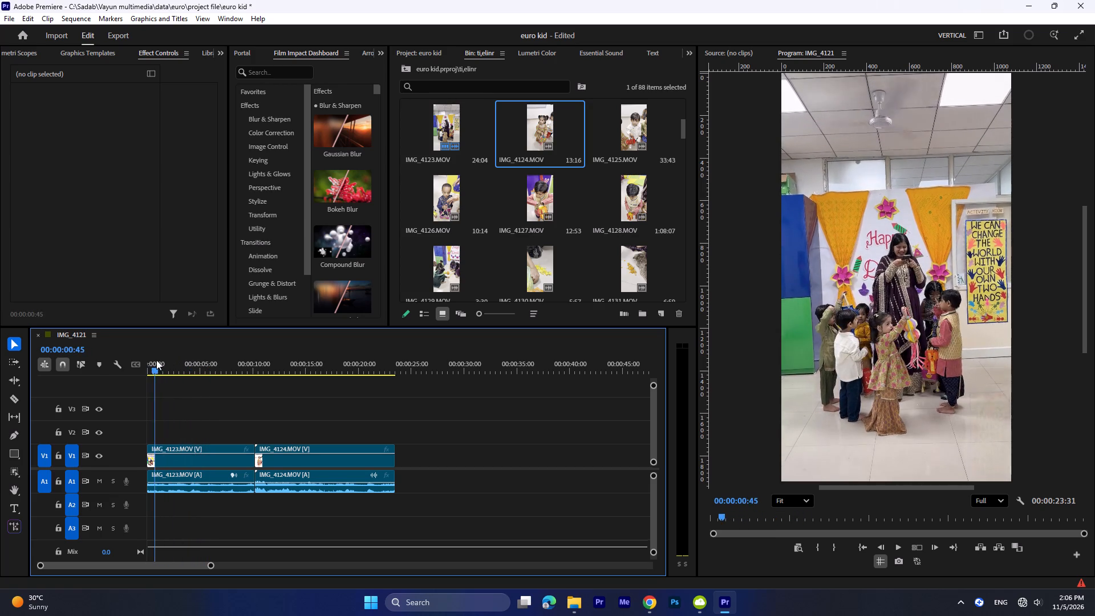
{"action": "left_click_drag", "start_coordinate": [156, 360], "coordinate": [171, 360]}
{"action": "left_click_drag", "start_coordinate": [210, 418], "coordinate": [209, 528]}
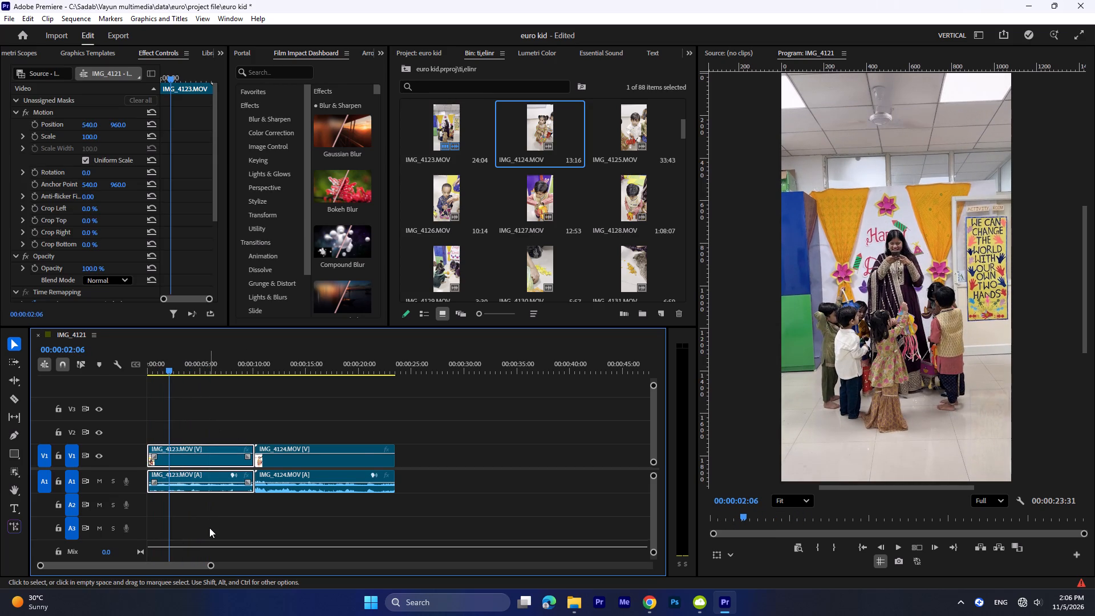
{"action": "key", "text": "q"}
Play the sequence to 00:00:02:49 and ripple-trim the end of IMG_4123.MOV back to that point.
{"action": "key", "text": "space"}
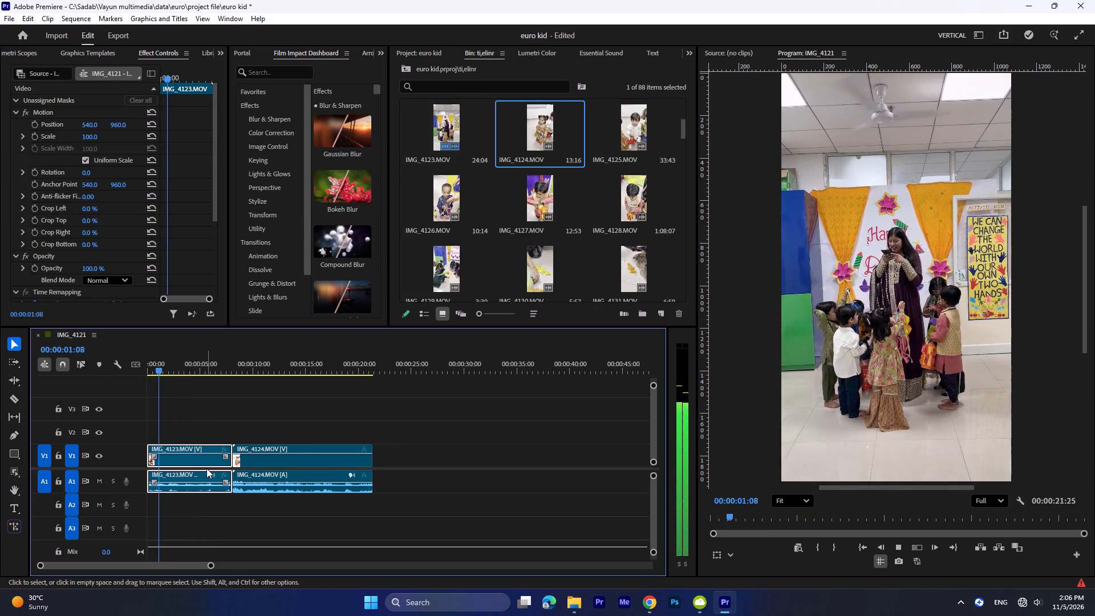
{"action": "key", "text": "space"}
{"action": "left_click_drag", "start_coordinate": [217, 426], "coordinate": [203, 493]}
{"action": "key", "text": "e"}
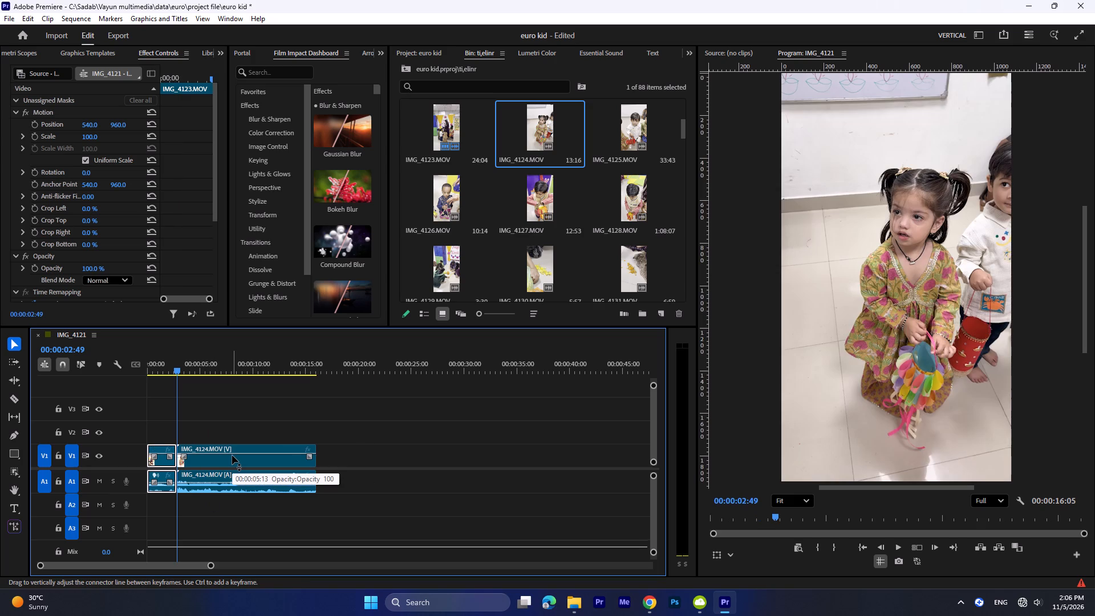
{"action": "left_click", "coordinate": [306, 411]}
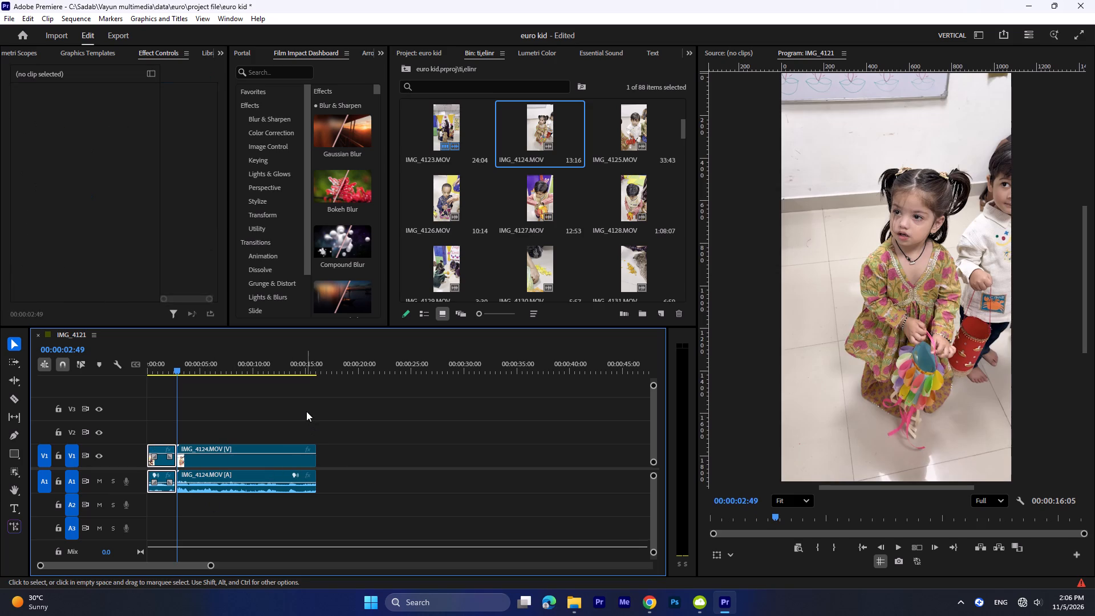
Play and scrub through IMG_4124.MOV to examine which part of the girl's footage to keep.
{"action": "key", "text": "space"}
{"action": "key", "text": "space"}
{"action": "key", "text": "space"}
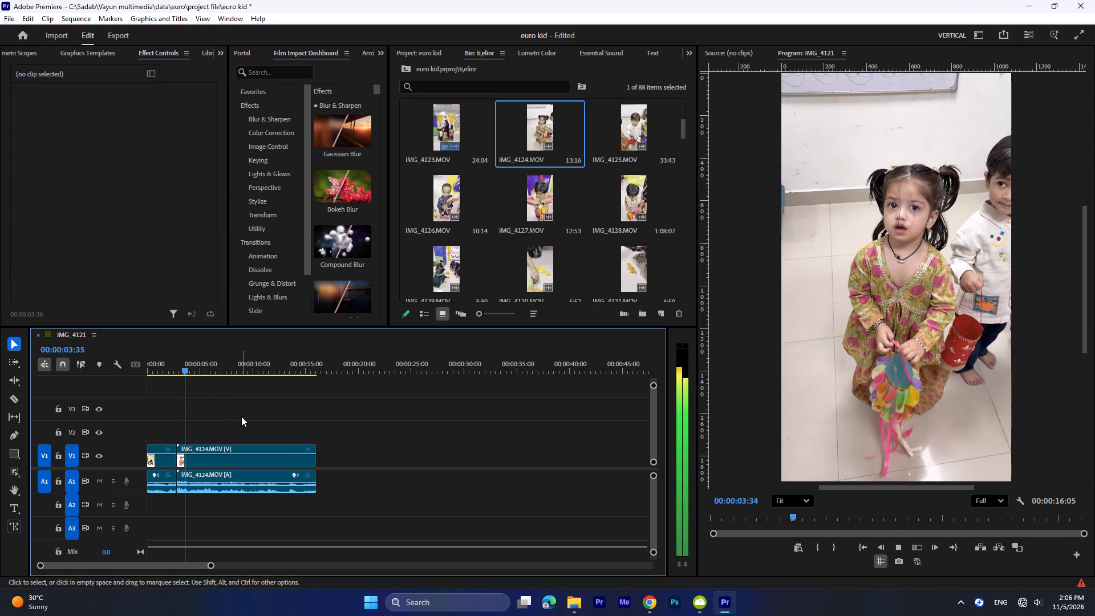
{"action": "key", "text": "space"}
{"action": "key", "text": "space"}
{"action": "left_click_drag", "start_coordinate": [202, 368], "coordinate": [214, 368]}
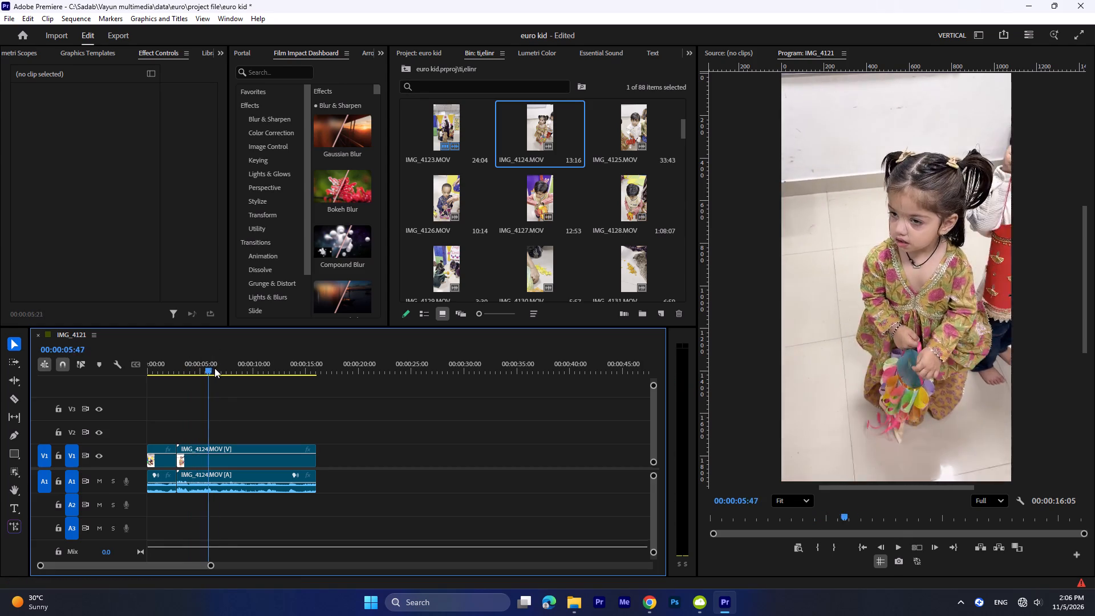
{"action": "left_click_drag", "start_coordinate": [214, 368], "coordinate": [259, 375]}
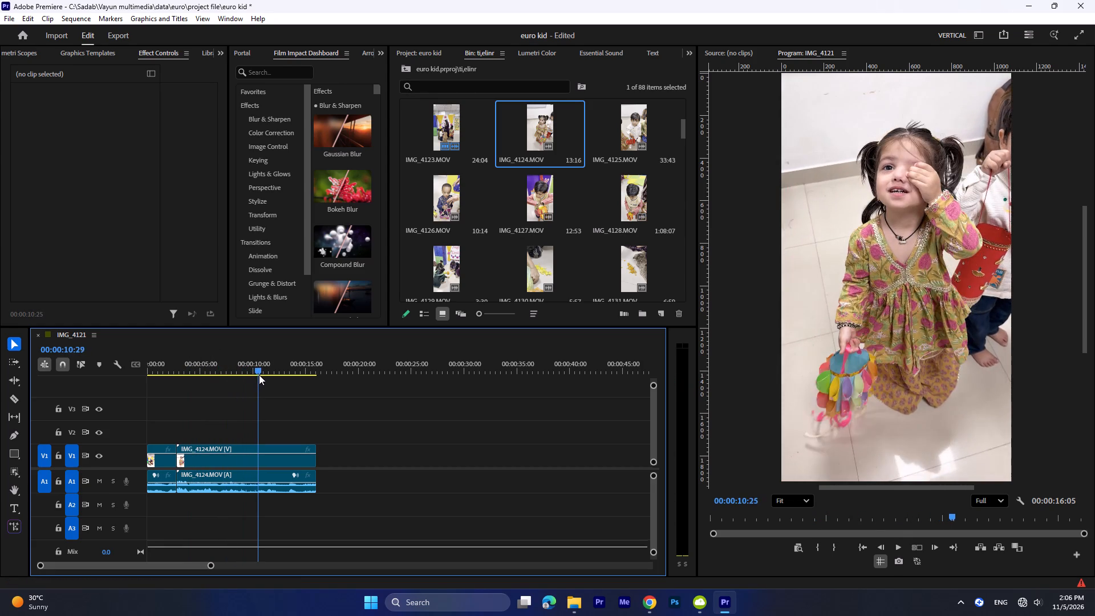
{"action": "left_click_drag", "start_coordinate": [259, 375], "coordinate": [282, 379]}
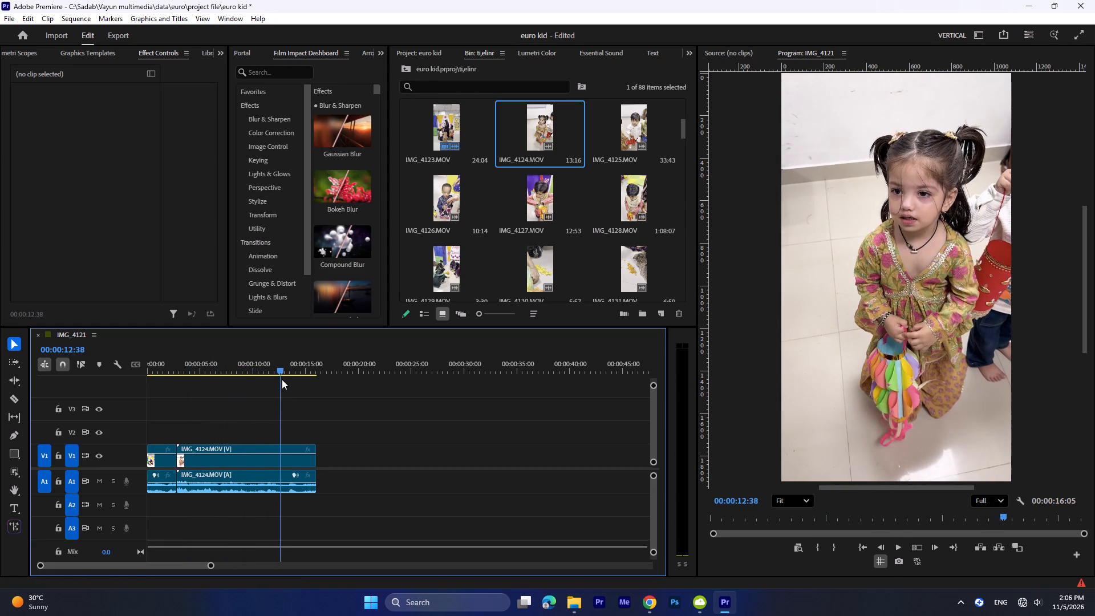
{"action": "left_click_drag", "start_coordinate": [282, 379], "coordinate": [287, 385]}
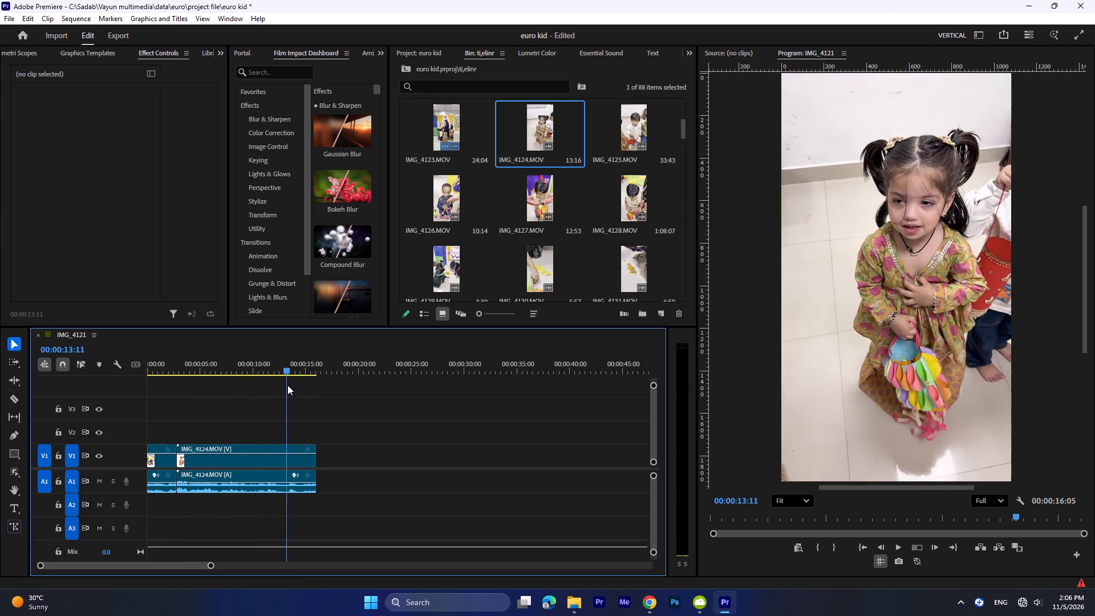
{"action": "left_click_drag", "start_coordinate": [287, 385], "coordinate": [223, 375]}
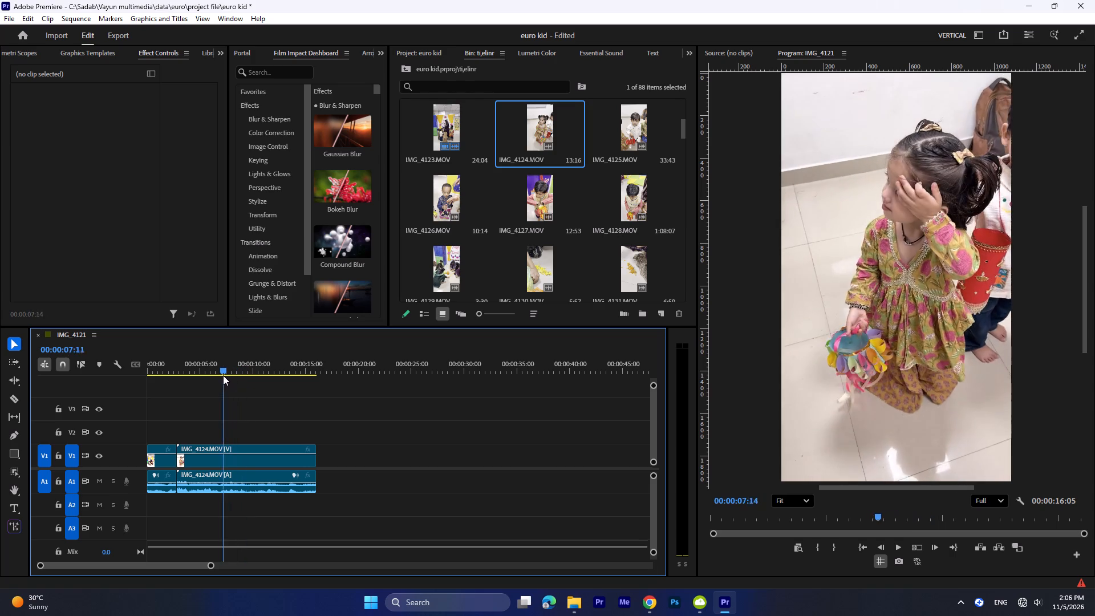
{"action": "left_click_drag", "start_coordinate": [223, 375], "coordinate": [201, 375]}
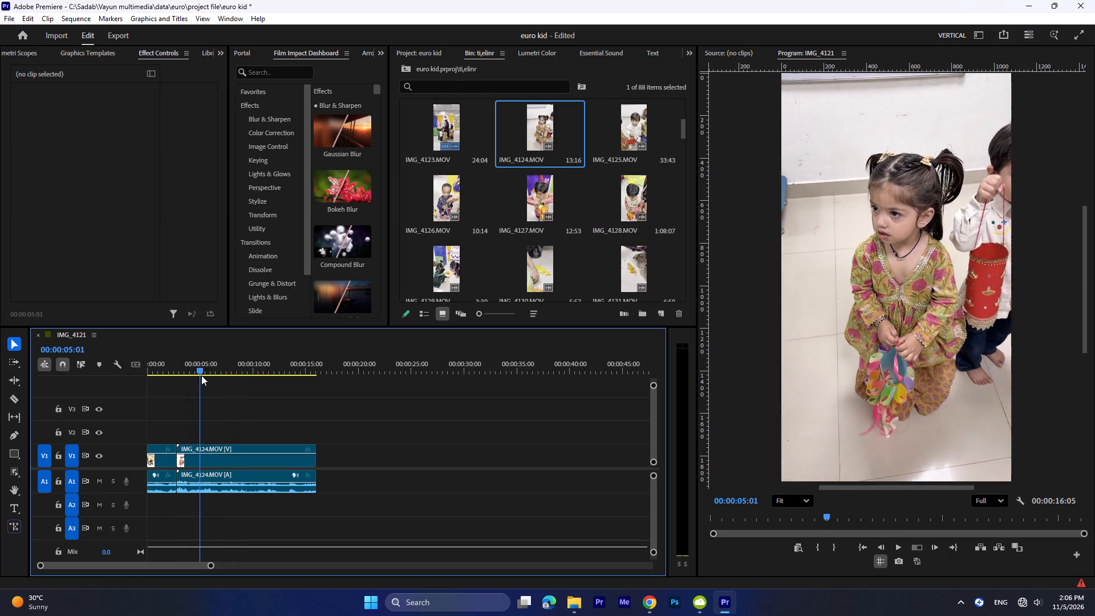
{"action": "left_click_drag", "start_coordinate": [201, 375], "coordinate": [213, 375]}
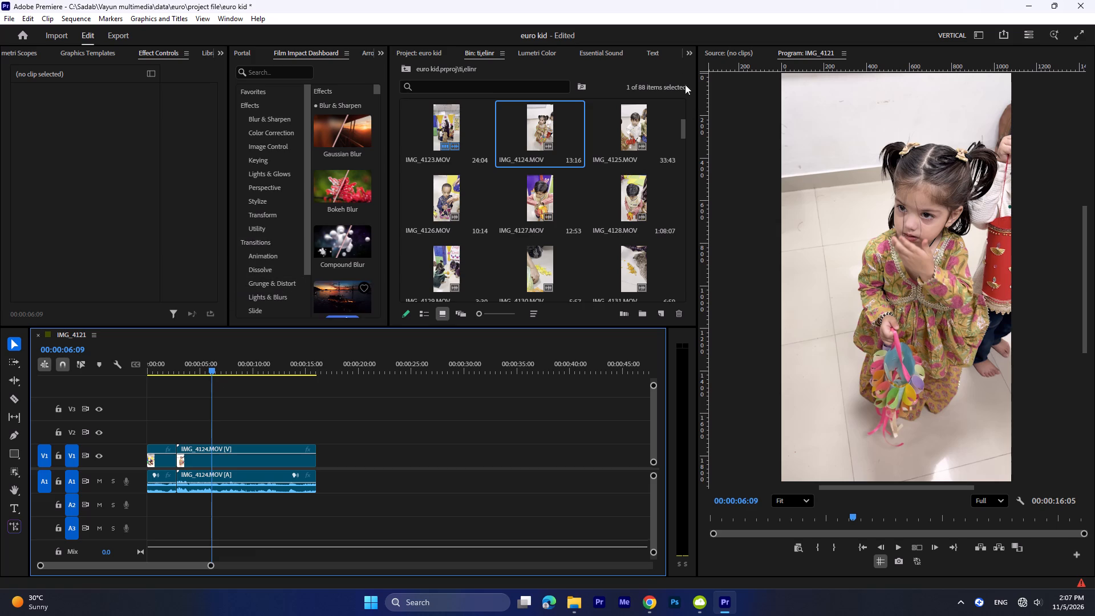
Scrub IMG_4124.MOV for its best moment and trim its end back to 00:00:03:44.
{"action": "left_click_drag", "start_coordinate": [301, 410], "coordinate": [214, 494]}
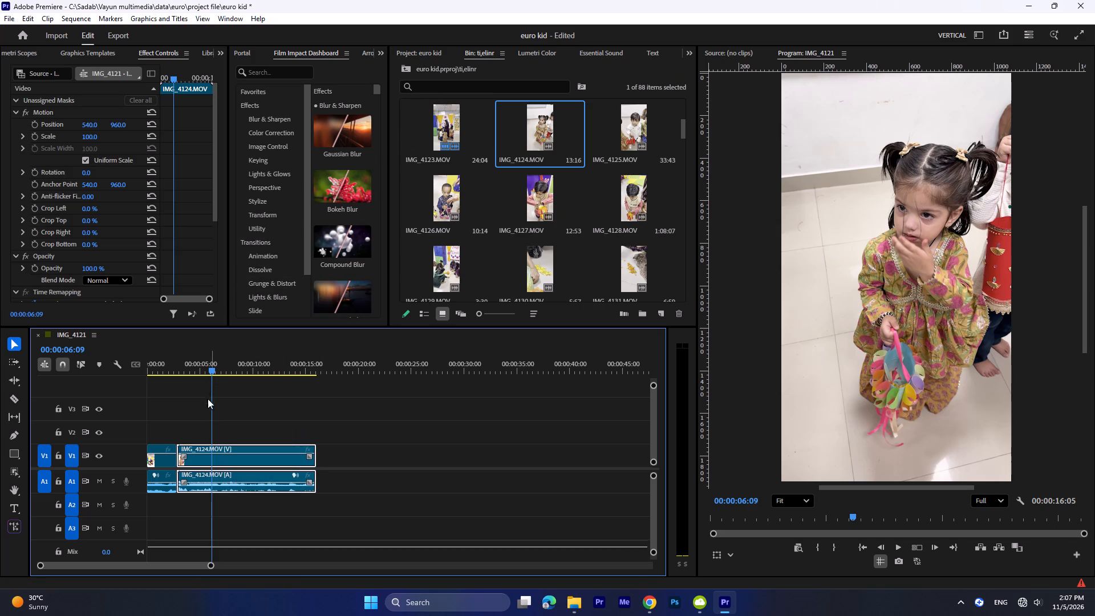
{"action": "left_click_drag", "start_coordinate": [209, 371], "coordinate": [330, 378]}
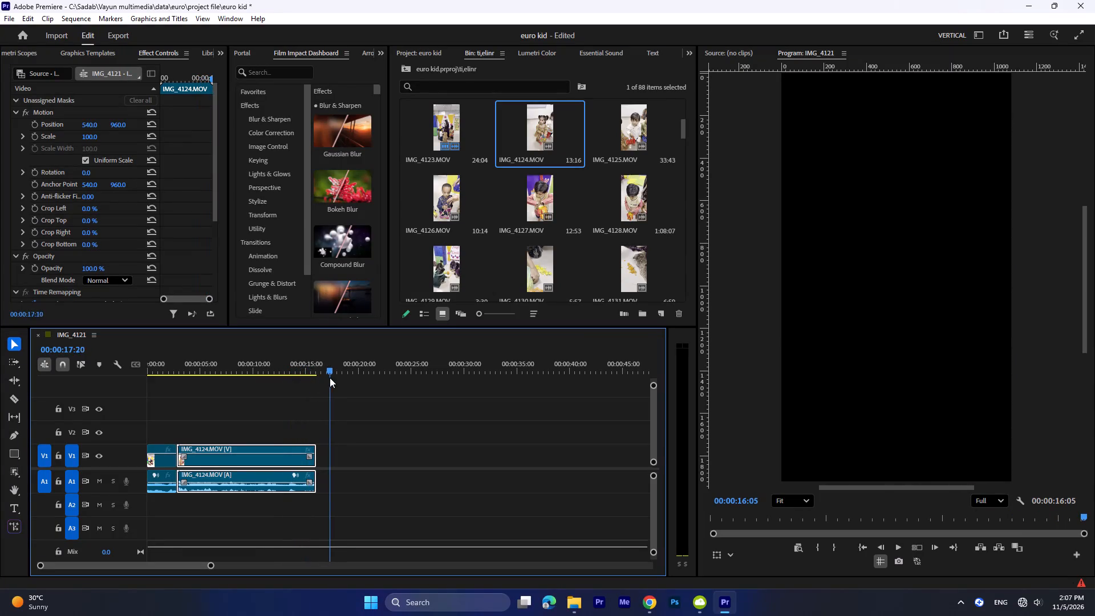
{"action": "left_click_drag", "start_coordinate": [330, 378], "coordinate": [218, 375]}
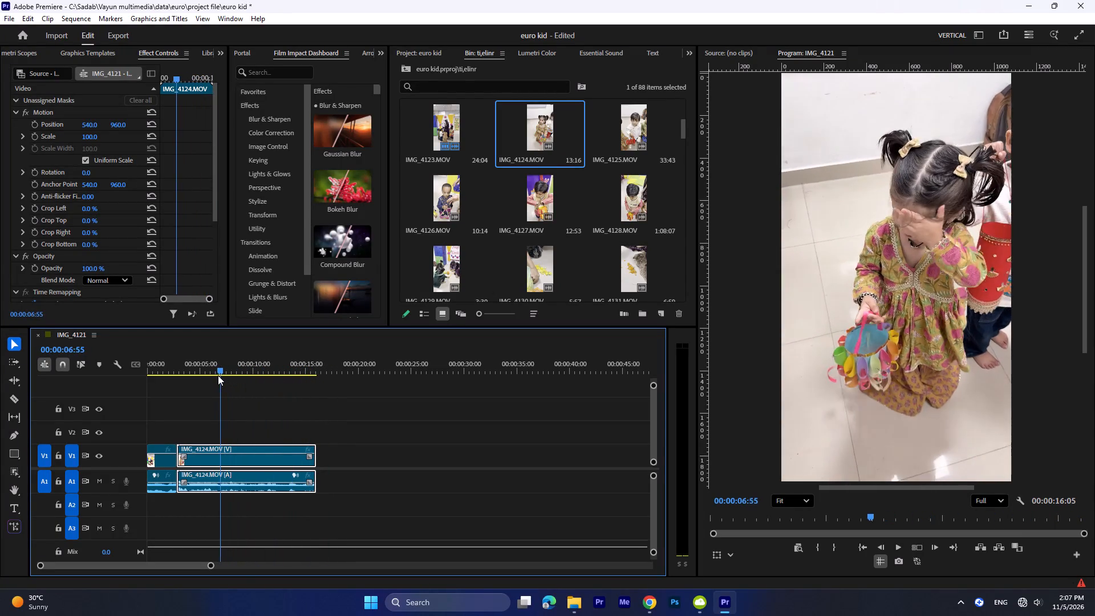
{"action": "left_click_drag", "start_coordinate": [218, 375], "coordinate": [208, 366]}
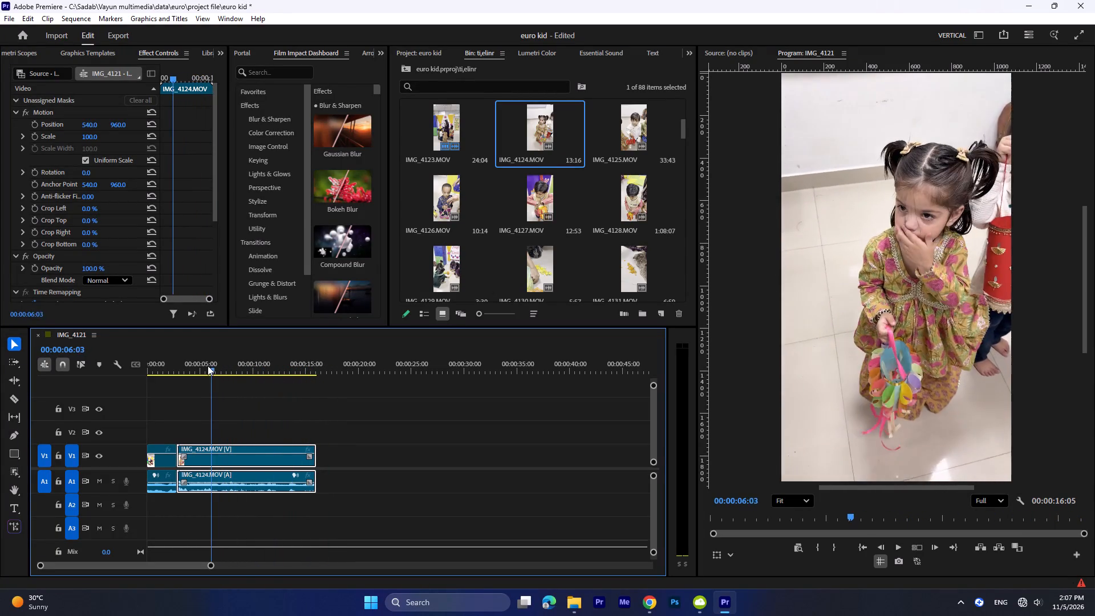
{"action": "left_click_drag", "start_coordinate": [208, 366], "coordinate": [179, 369]}
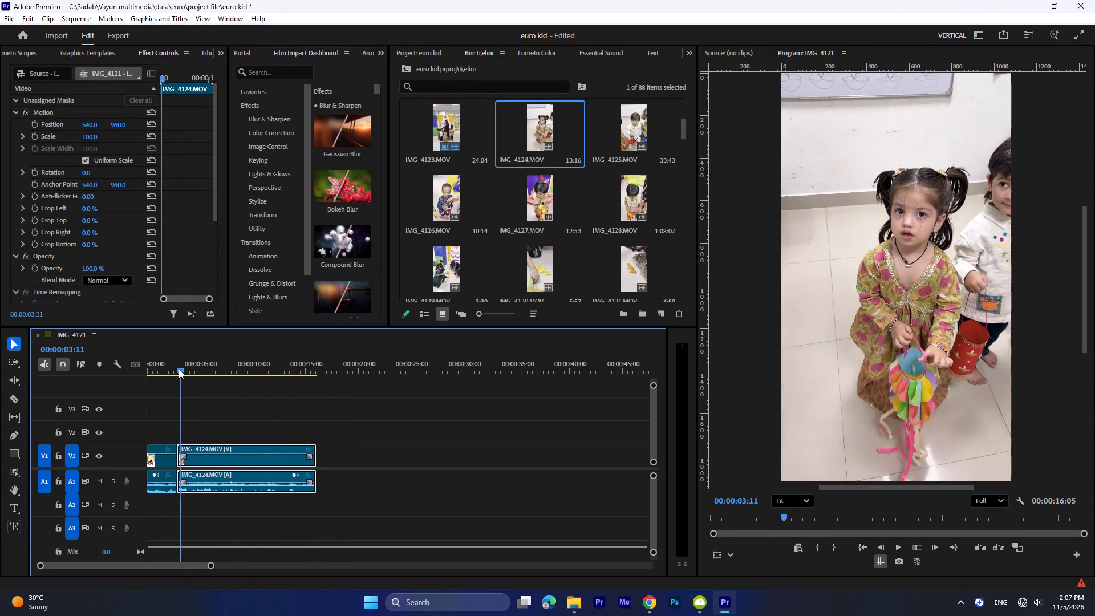
{"action": "left_click_drag", "start_coordinate": [179, 369], "coordinate": [184, 370]}
{"action": "left_click_drag", "start_coordinate": [368, 433], "coordinate": [313, 499]}
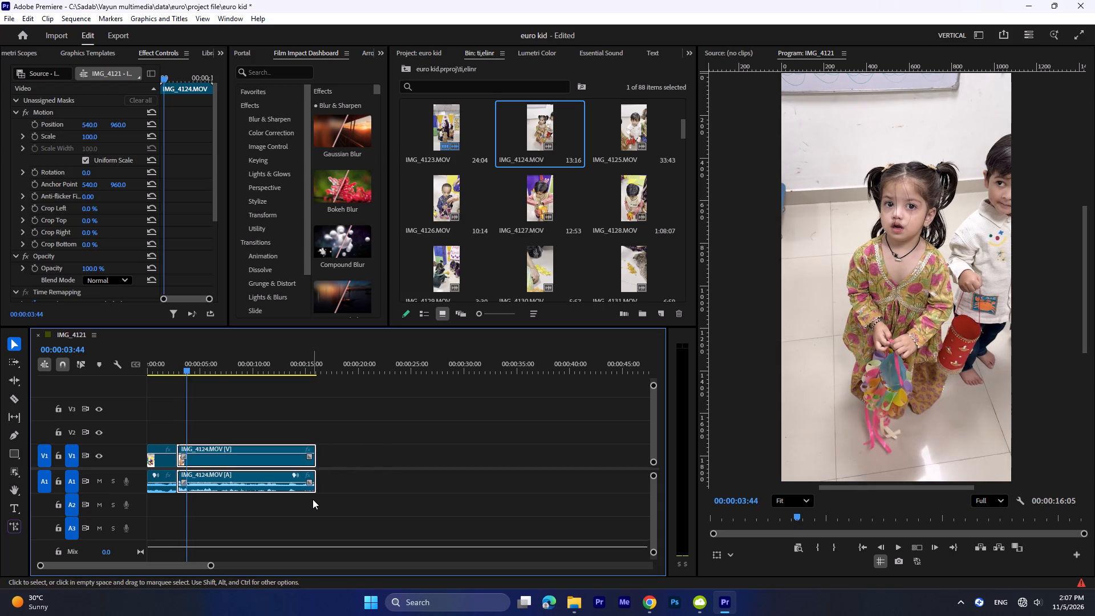
{"action": "key", "text": "e"}
Add IMG_4125.MOV from the bin to V1 and A1, butted against the end of IMG_4124.MOV.
{"action": "left_click_drag", "start_coordinate": [629, 118], "coordinate": [298, 460]}
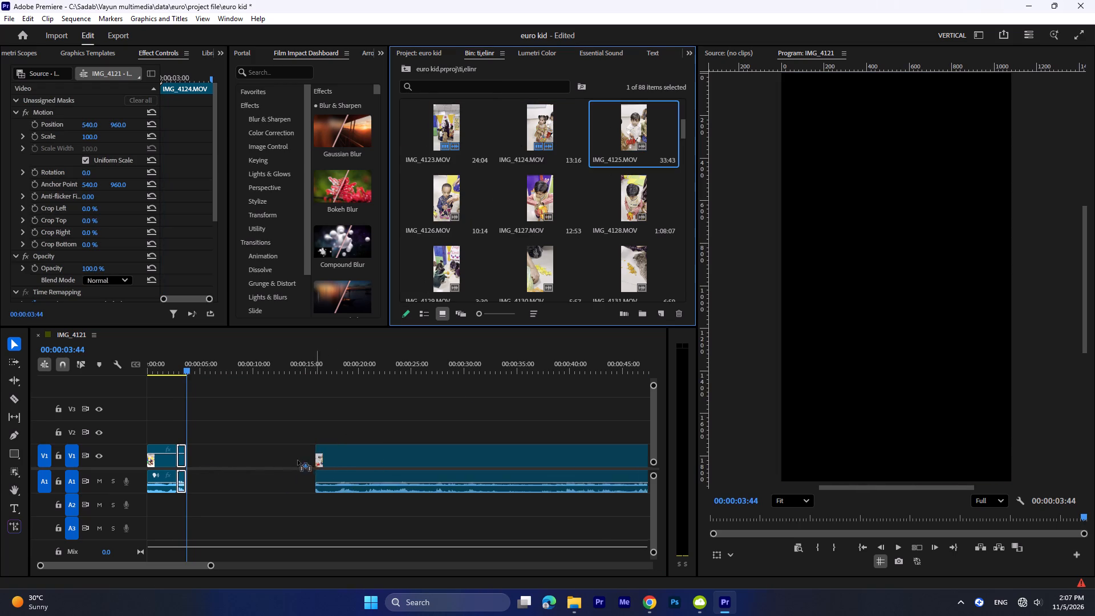
{"action": "left_click_drag", "start_coordinate": [298, 460], "coordinate": [190, 449]}
Ripple-trim about 4 seconds off the beginning of IMG_4125.MOV.
{"action": "left_click_drag", "start_coordinate": [189, 366], "coordinate": [187, 367]}
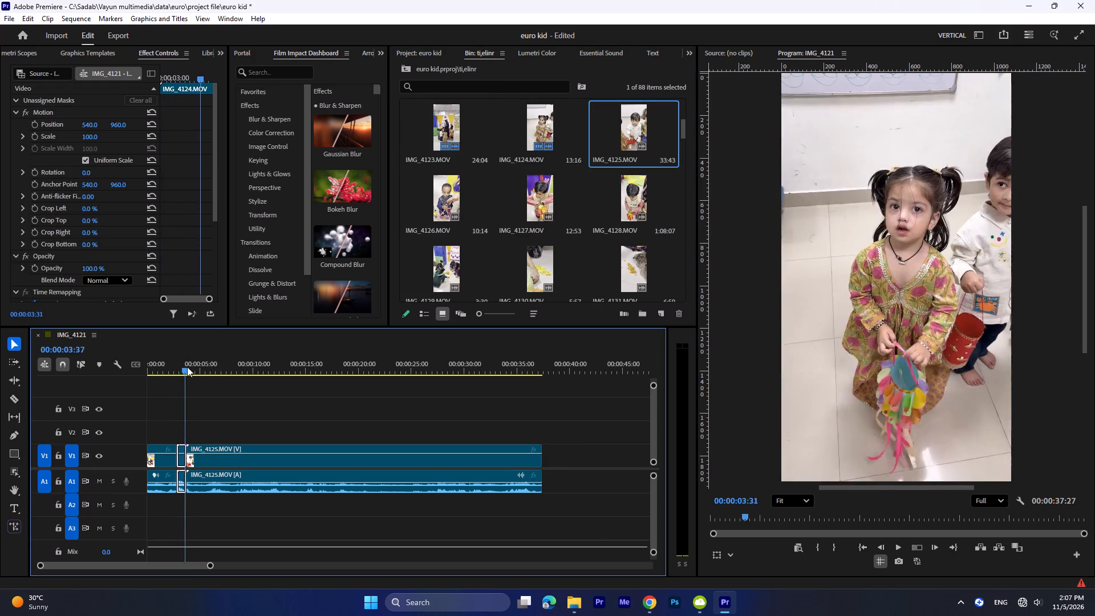
{"action": "left_click_drag", "start_coordinate": [187, 367], "coordinate": [232, 375]}
{"action": "left_click_drag", "start_coordinate": [247, 418], "coordinate": [238, 502]}
{"action": "key", "text": "q"}
Play IMG_4125.MOV to 00:00:09:25 and split its video and audio there.
{"action": "key", "text": "space"}
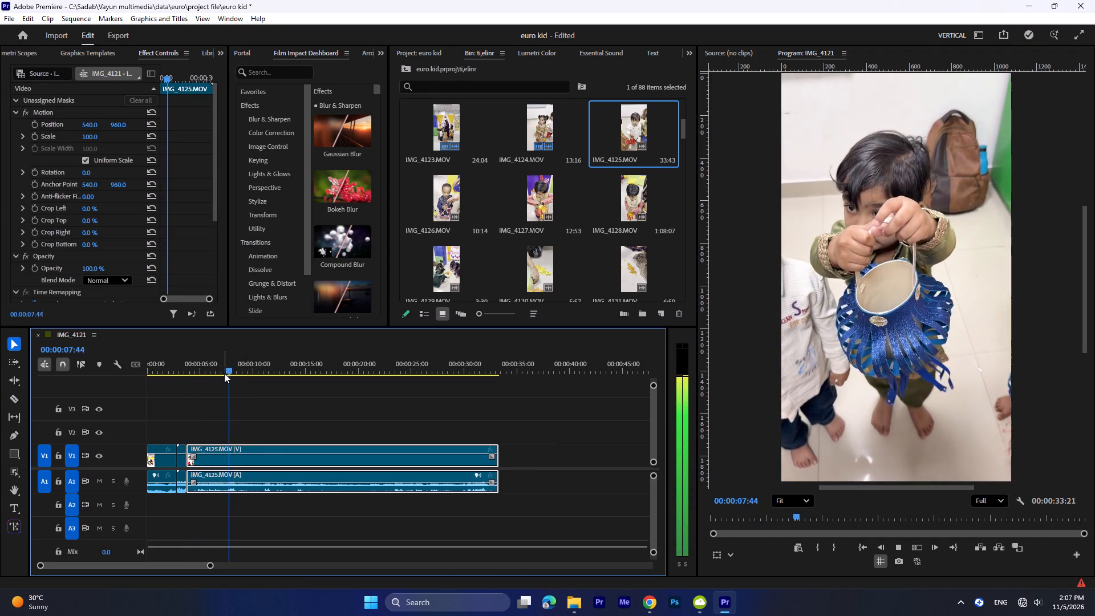
{"action": "key", "text": "space"}
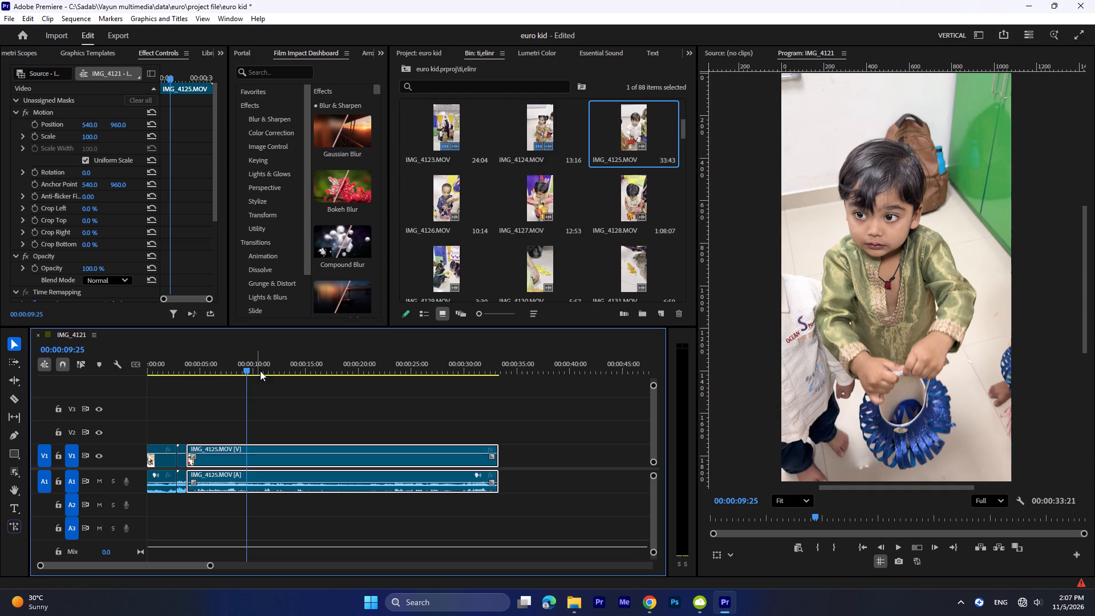
{"action": "key", "text": "w"}
Ripple-trim about 41 frames off the beginning of the IMG_4125.MOV segment after the 00:00:09:25 cut.
{"action": "key", "text": "space"}
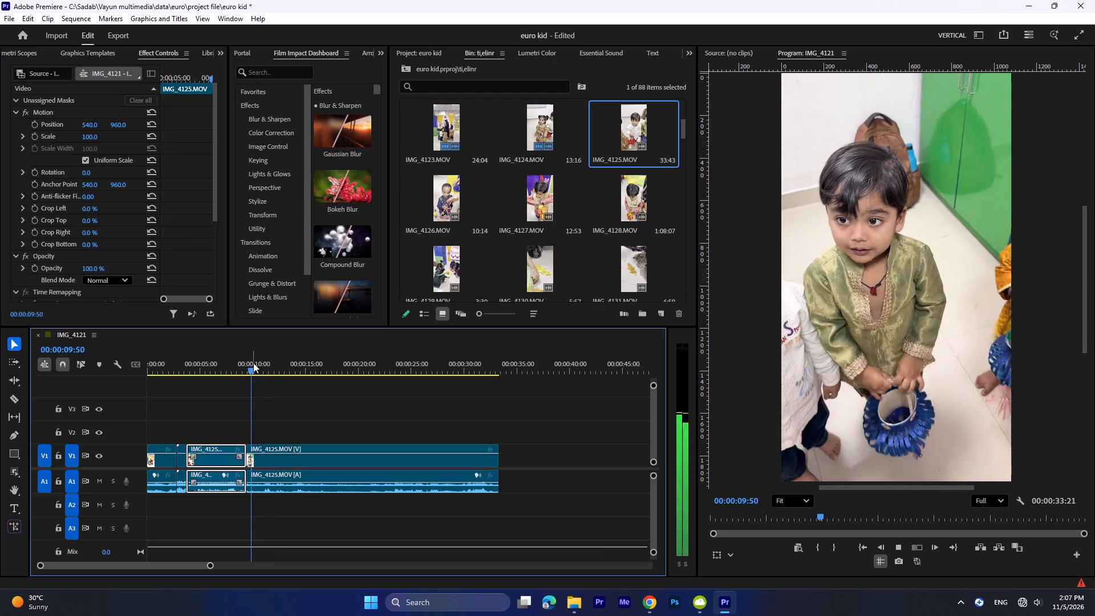
{"action": "left_click_drag", "start_coordinate": [253, 363], "coordinate": [255, 371]}
{"action": "type", "text": "Q"}
Replay across the cut to the boy in yellow and split the last IMG_4125.MOV segment at 00:00:11:54.
{"action": "key", "text": "space"}
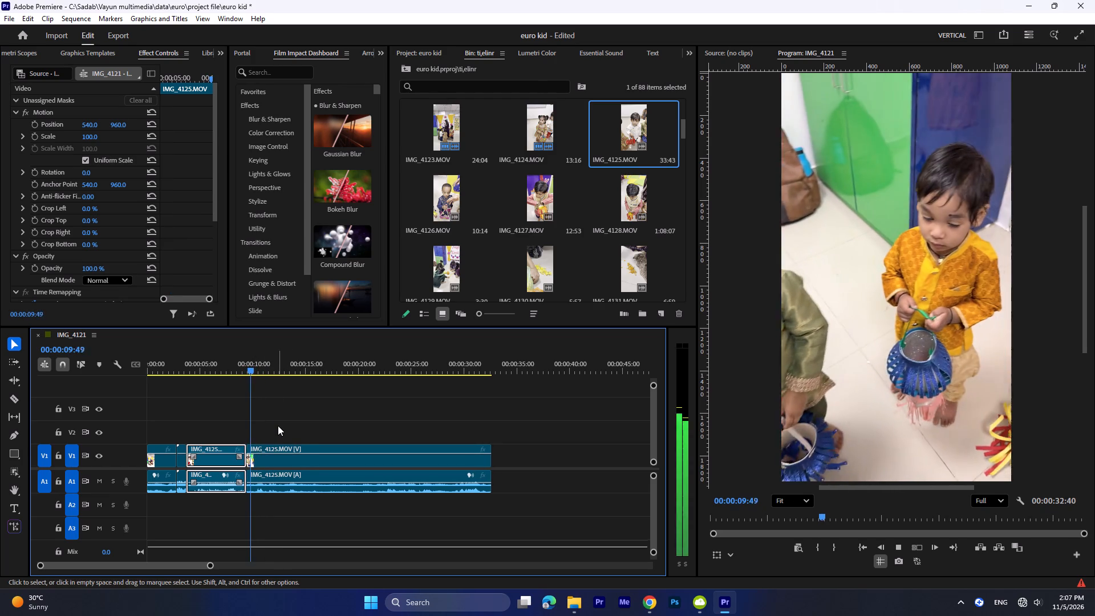
{"action": "key", "text": "space"}
{"action": "left_click_drag", "start_coordinate": [258, 373], "coordinate": [244, 372]}
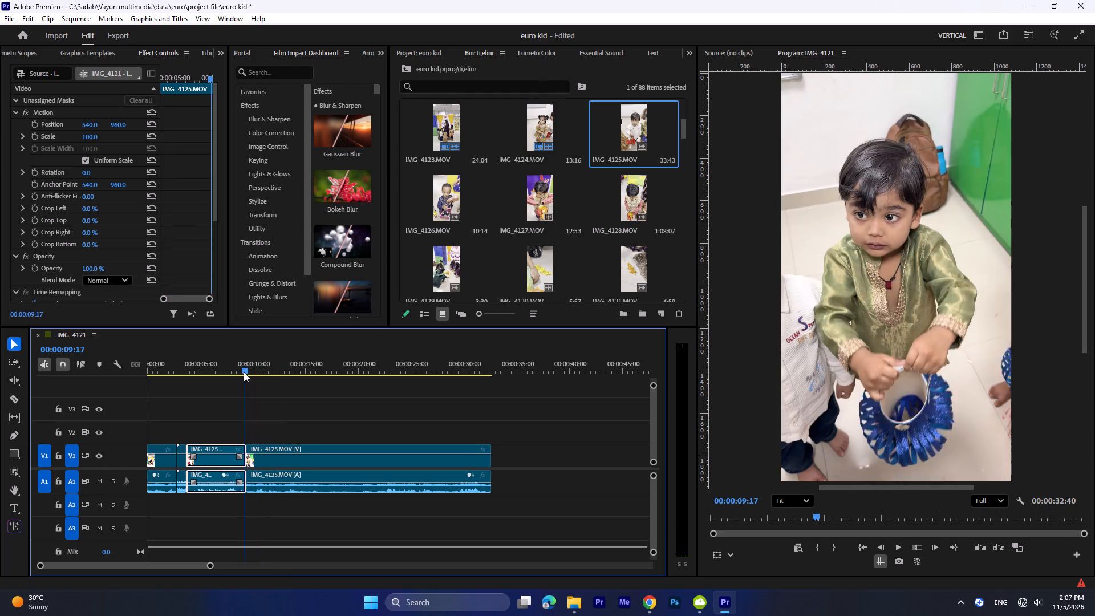
{"action": "left_click_drag", "start_coordinate": [244, 372], "coordinate": [241, 372]}
{"action": "left_click", "coordinate": [241, 372]}
{"action": "key", "text": "space"}
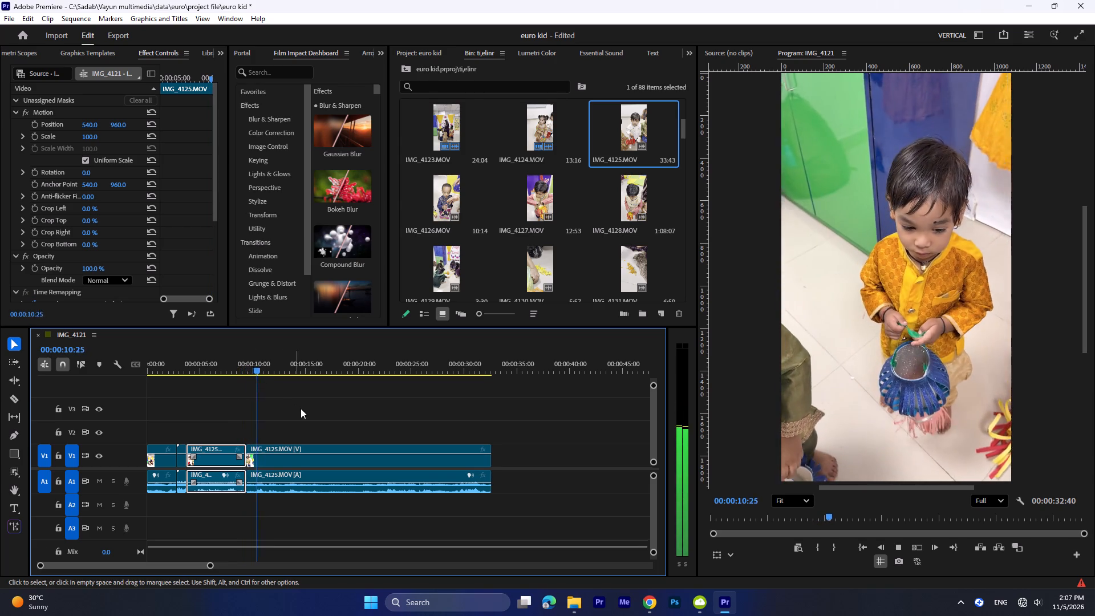
{"action": "key", "text": "space"}
{"action": "left_click_drag", "start_coordinate": [309, 422], "coordinate": [309, 460]}
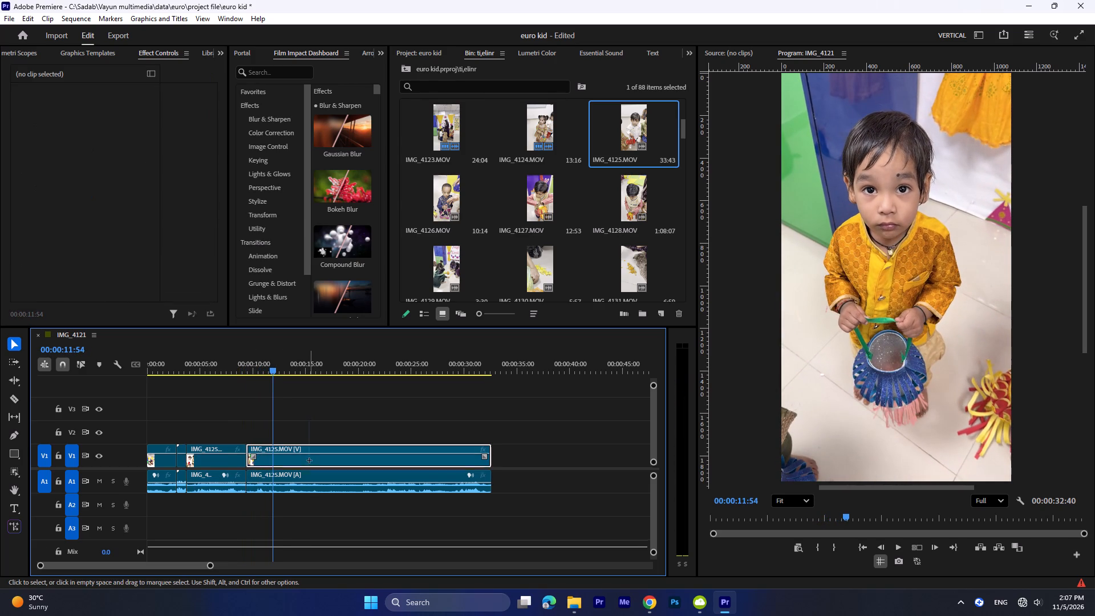
{"action": "left_click_drag", "start_coordinate": [309, 460], "coordinate": [309, 485]}
{"action": "key", "text": "w"}
Ripple-trim the beginning of the last IMG_4125.MOV segment up to 00:00:16:57.
{"action": "left_click_drag", "start_coordinate": [274, 363], "coordinate": [293, 370]}
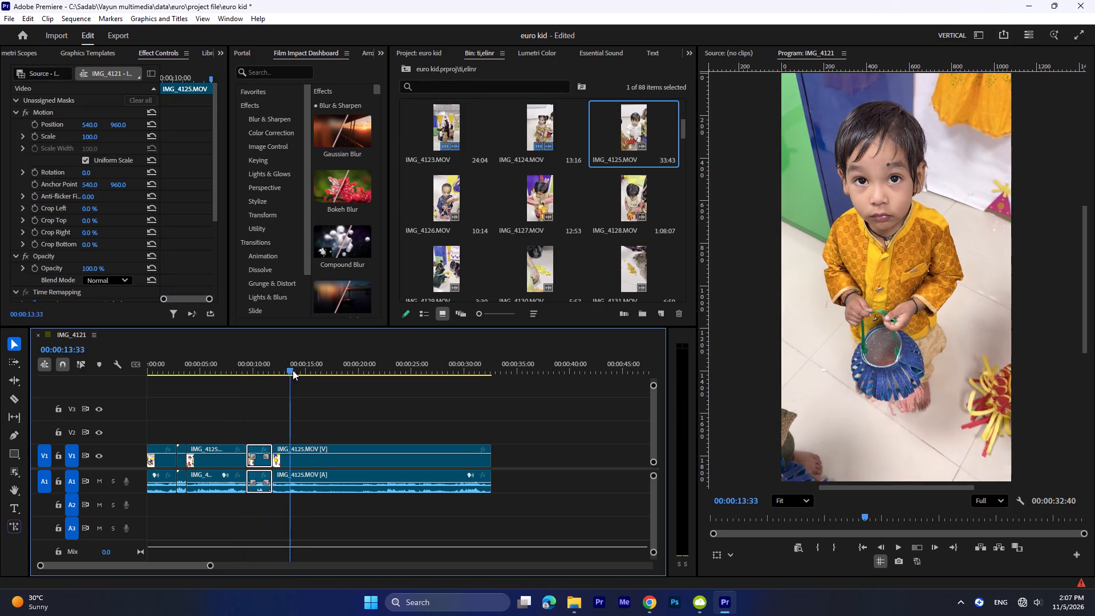
{"action": "left_click_drag", "start_coordinate": [293, 370], "coordinate": [340, 380]}
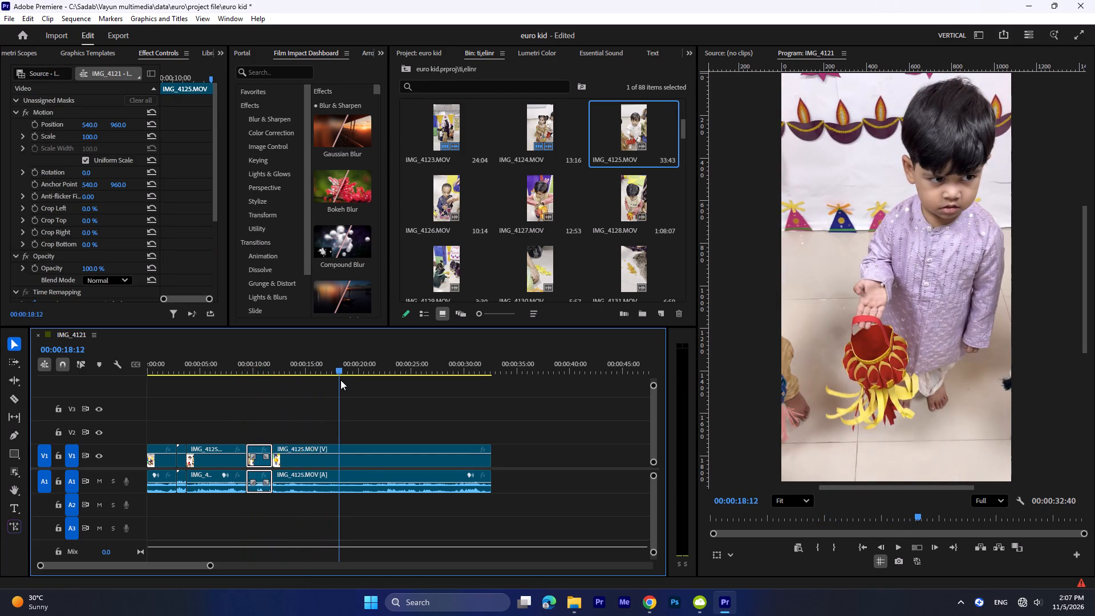
{"action": "left_click_drag", "start_coordinate": [340, 380], "coordinate": [328, 387]}
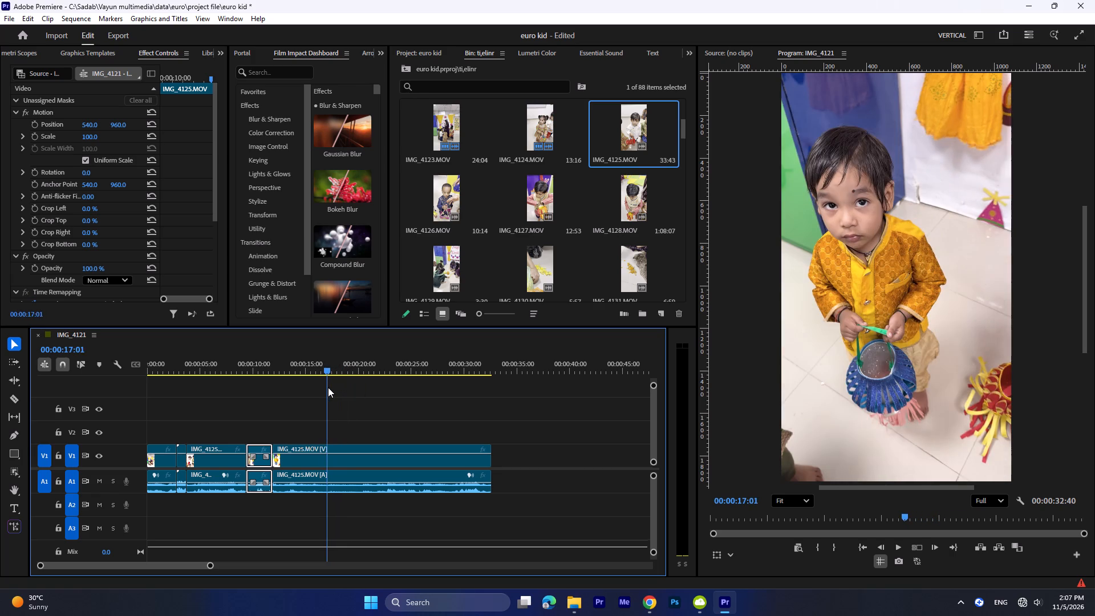
{"action": "left_click_drag", "start_coordinate": [328, 387], "coordinate": [329, 386]}
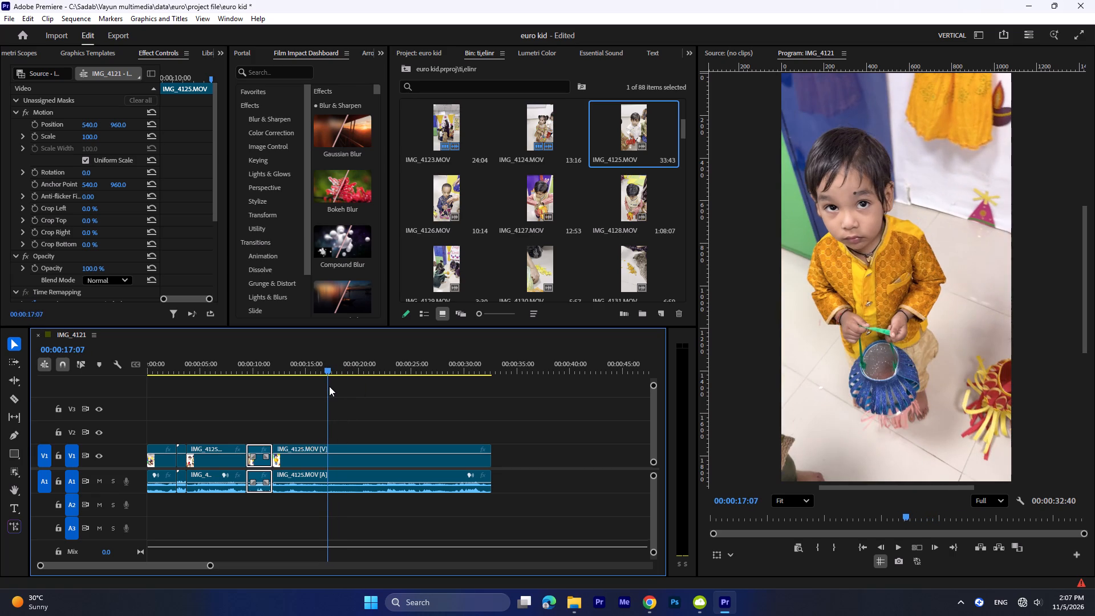
{"action": "left_click_drag", "start_coordinate": [329, 386], "coordinate": [327, 386]}
{"action": "left_click_drag", "start_coordinate": [293, 416], "coordinate": [301, 481]}
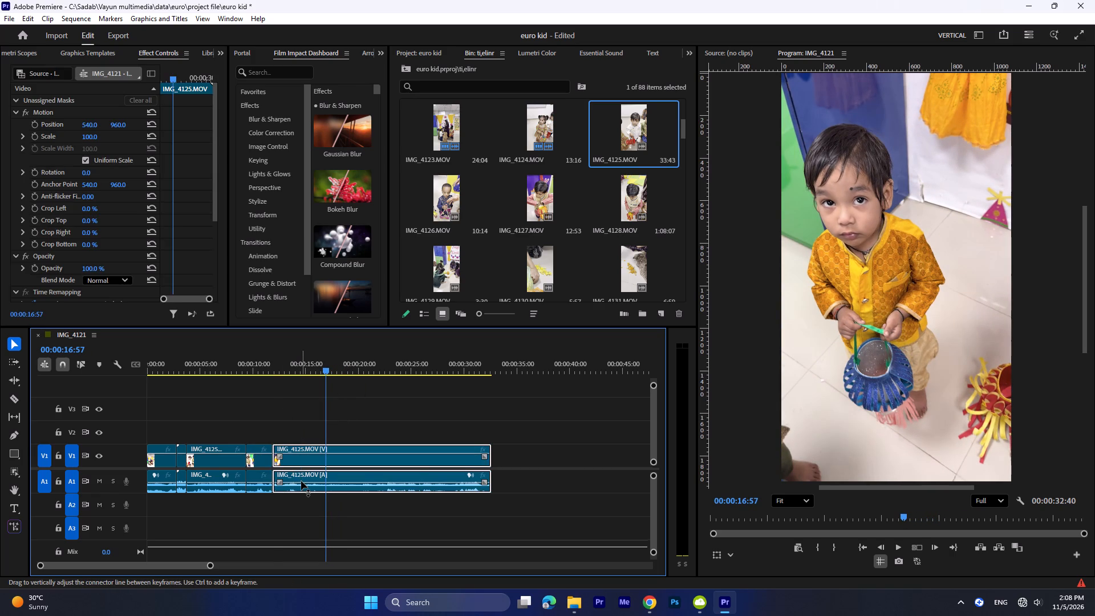
{"action": "key", "text": "q"}
Play to 00:00:12:37 and split the last IMG_4125.MOV segment there.
{"action": "key", "text": "space"}
{"action": "key", "text": "space"}
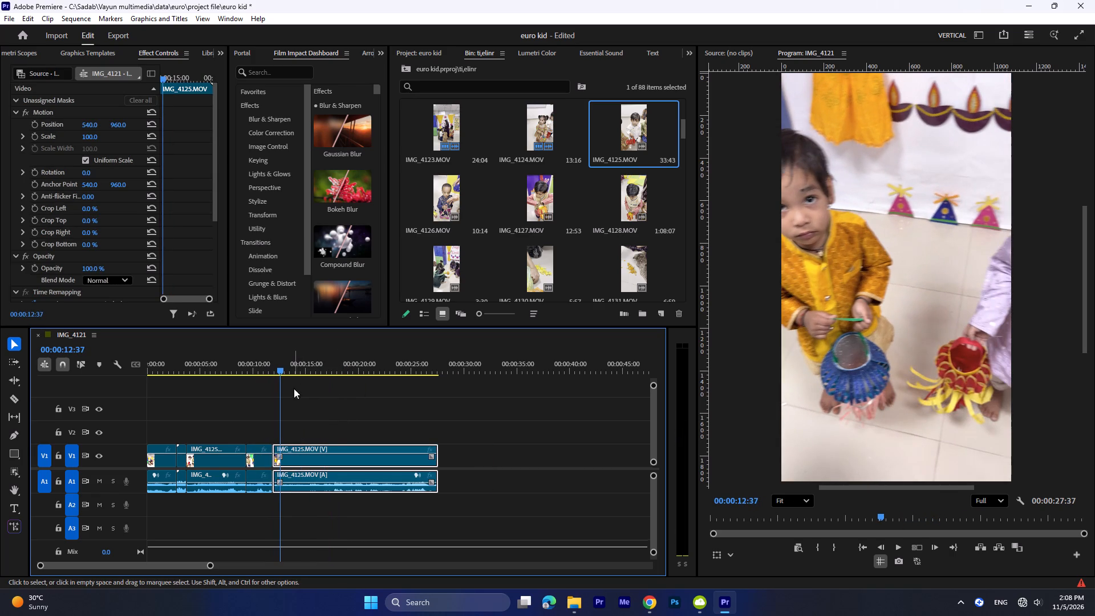
{"action": "left_click_drag", "start_coordinate": [309, 440], "coordinate": [313, 489]}
{"action": "key", "text": "w"}
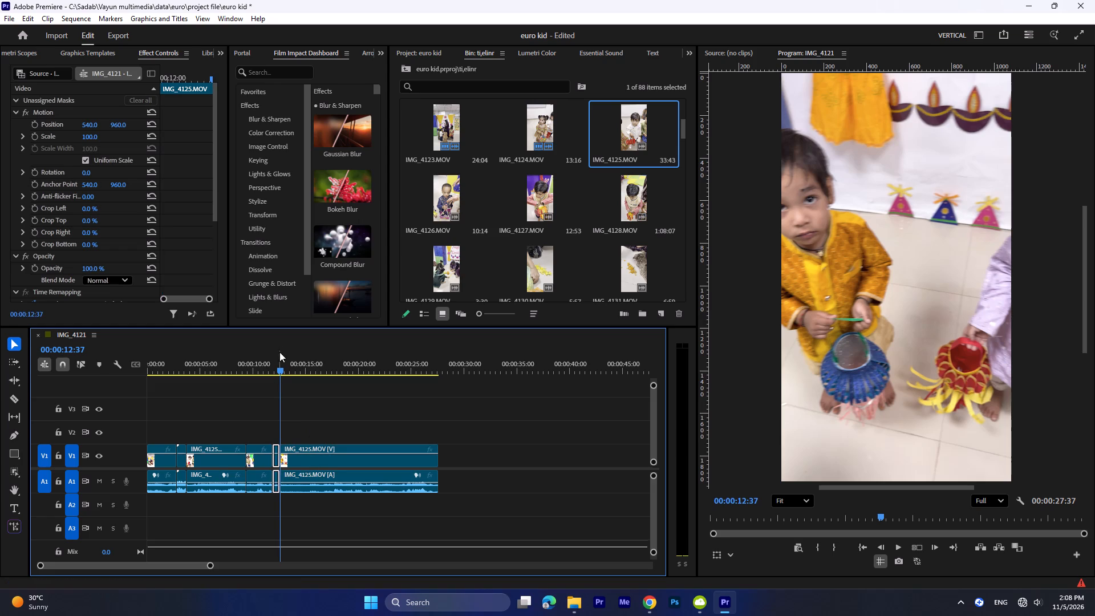
Scrub to the boy in lilac at 00:00:15:49 and ripple-trim the beginning of the last IMG_4125.MOV segment up to there.
{"action": "left_click_drag", "start_coordinate": [279, 368], "coordinate": [323, 382]}
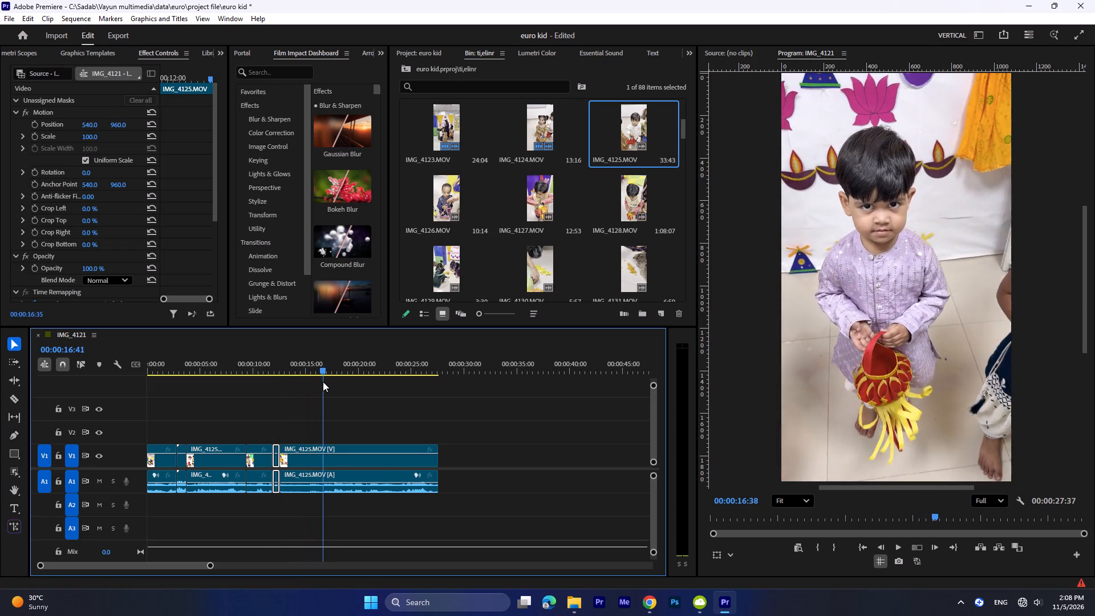
{"action": "left_click_drag", "start_coordinate": [323, 382], "coordinate": [313, 384]}
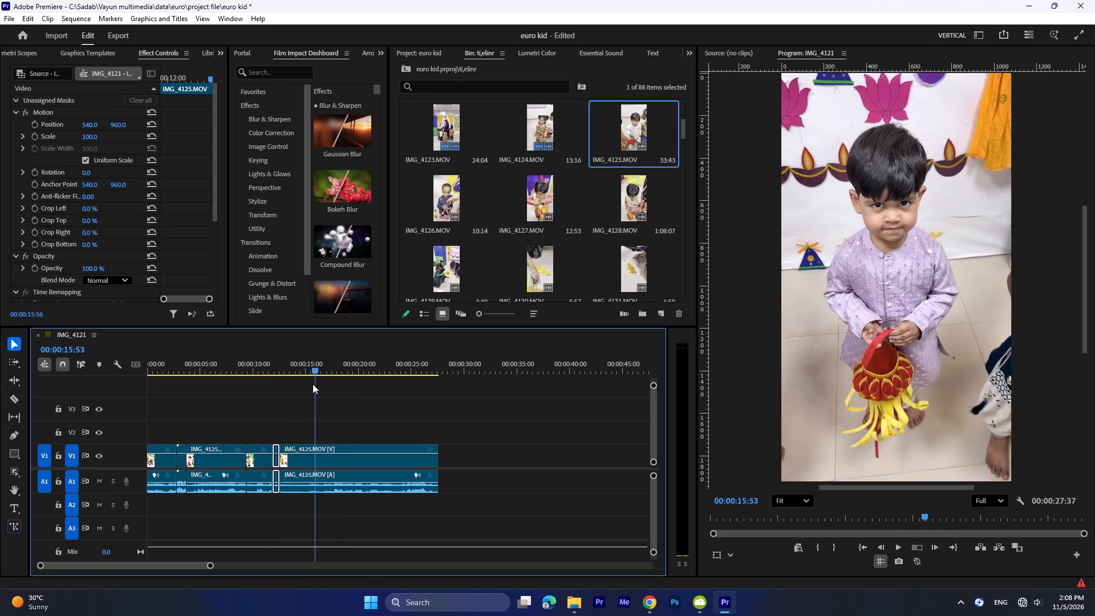
{"action": "left_click_drag", "start_coordinate": [313, 384], "coordinate": [314, 384]}
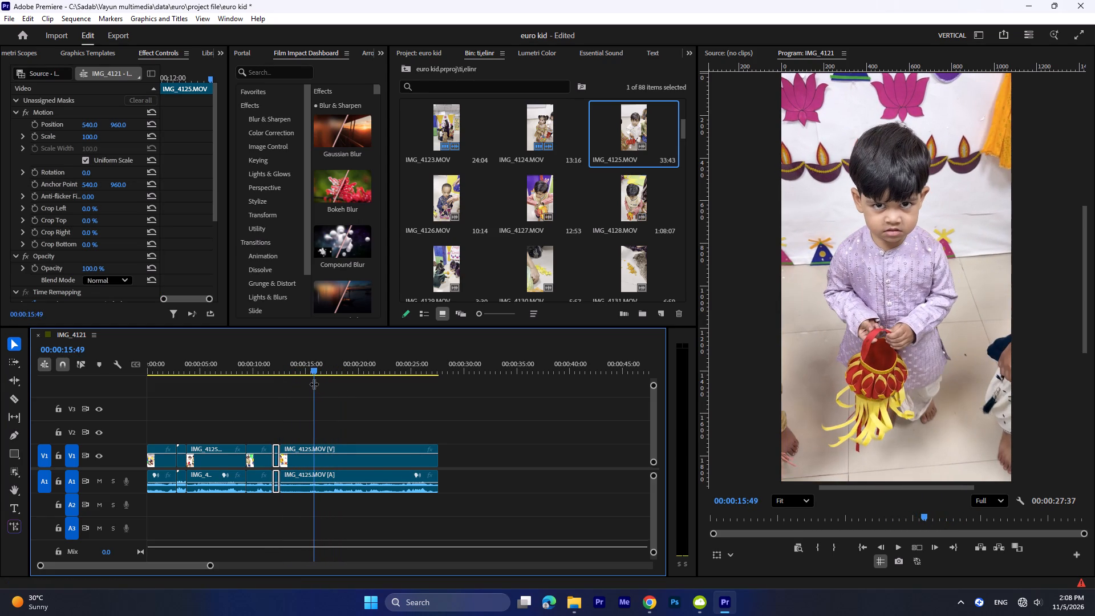
{"action": "type", "text": "Q"}
Play and scrub through the rest of IMG_4125.MOV to examine which of the remaining children's shots to keep.
{"action": "key", "text": "space"}
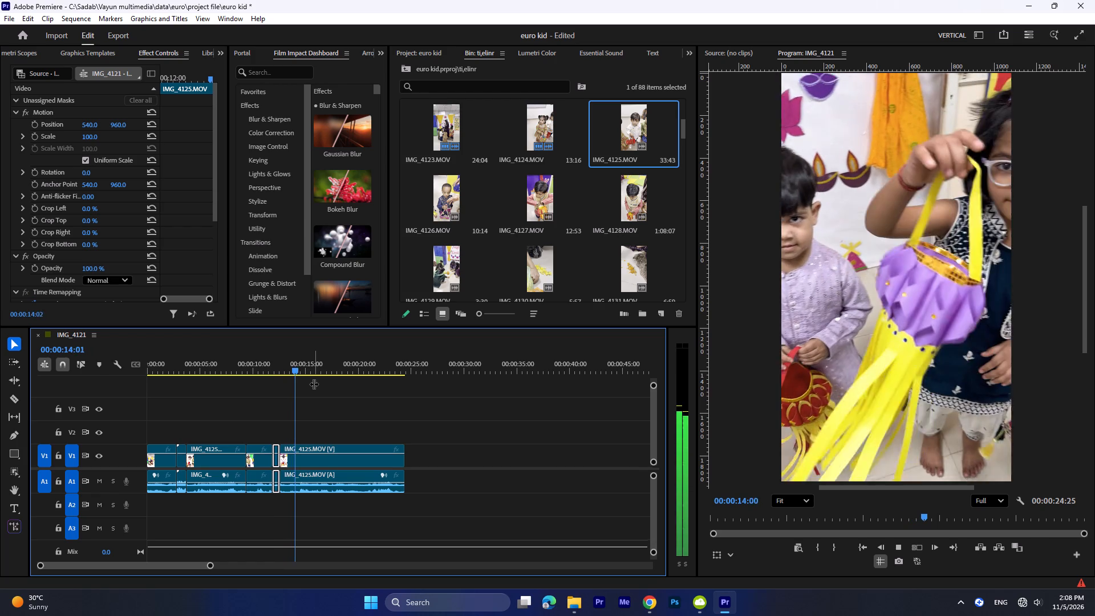
{"action": "key", "text": "space"}
{"action": "key", "text": "space"}
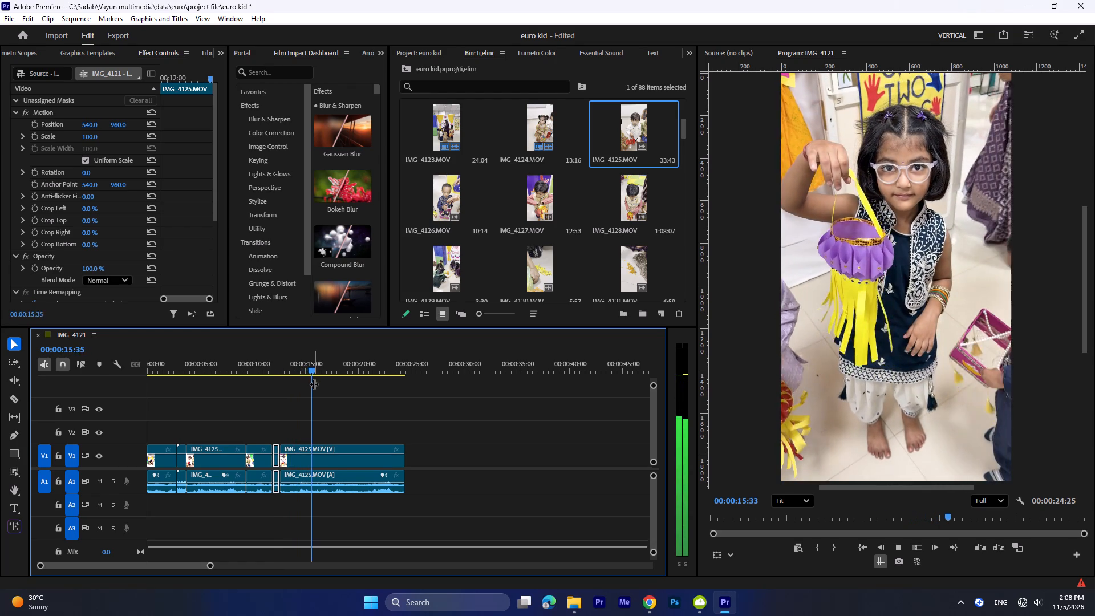
{"action": "key", "text": "space"}
{"action": "left_click_drag", "start_coordinate": [313, 368], "coordinate": [289, 367]}
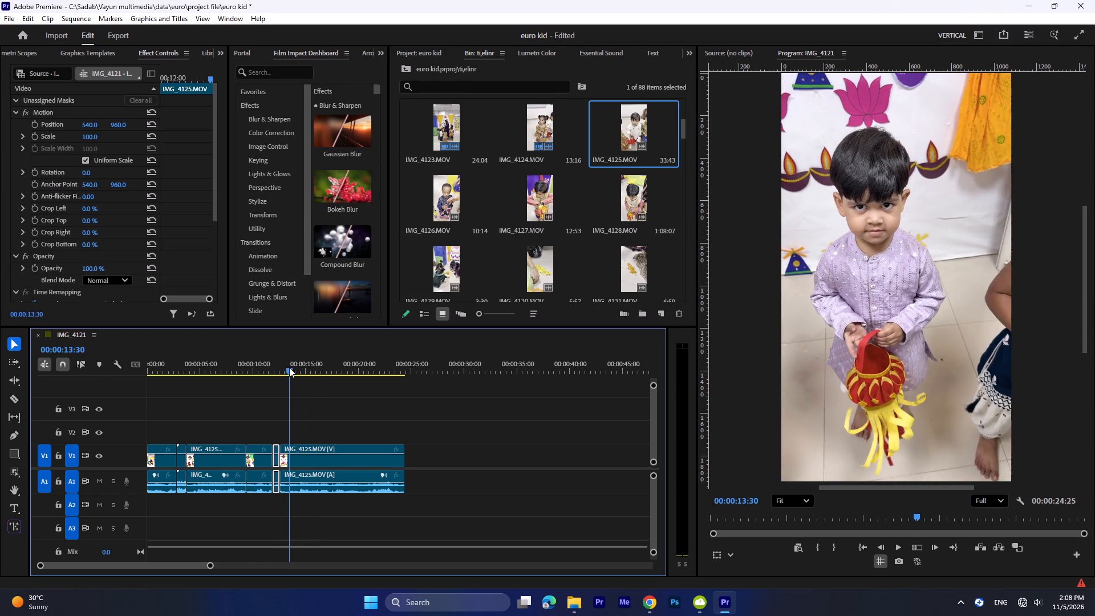
{"action": "left_click_drag", "start_coordinate": [289, 367], "coordinate": [306, 368]}
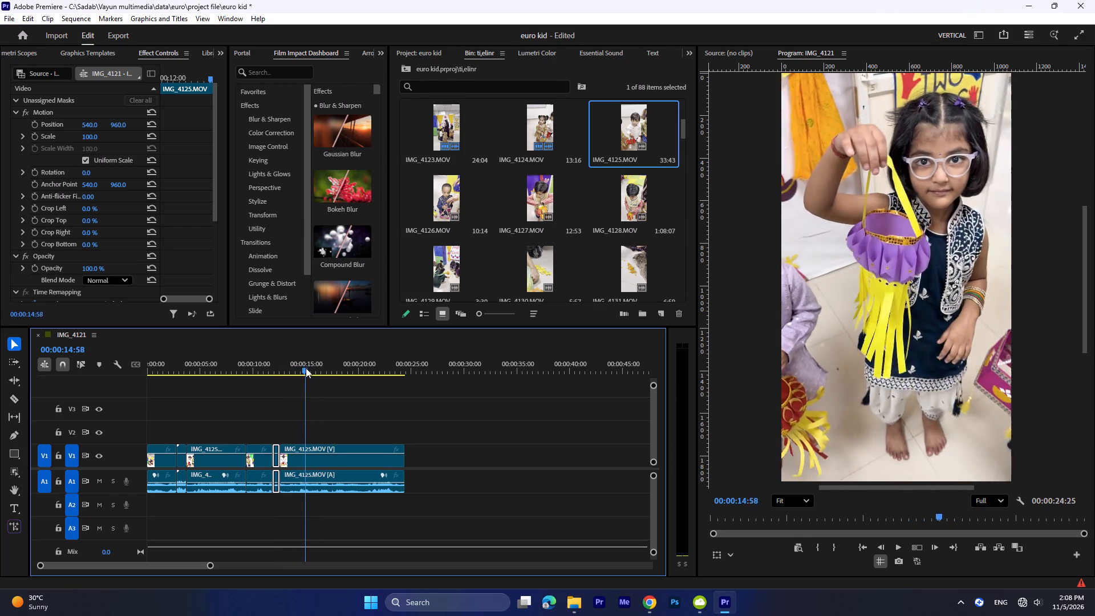
{"action": "left_click_drag", "start_coordinate": [306, 368], "coordinate": [352, 370]}
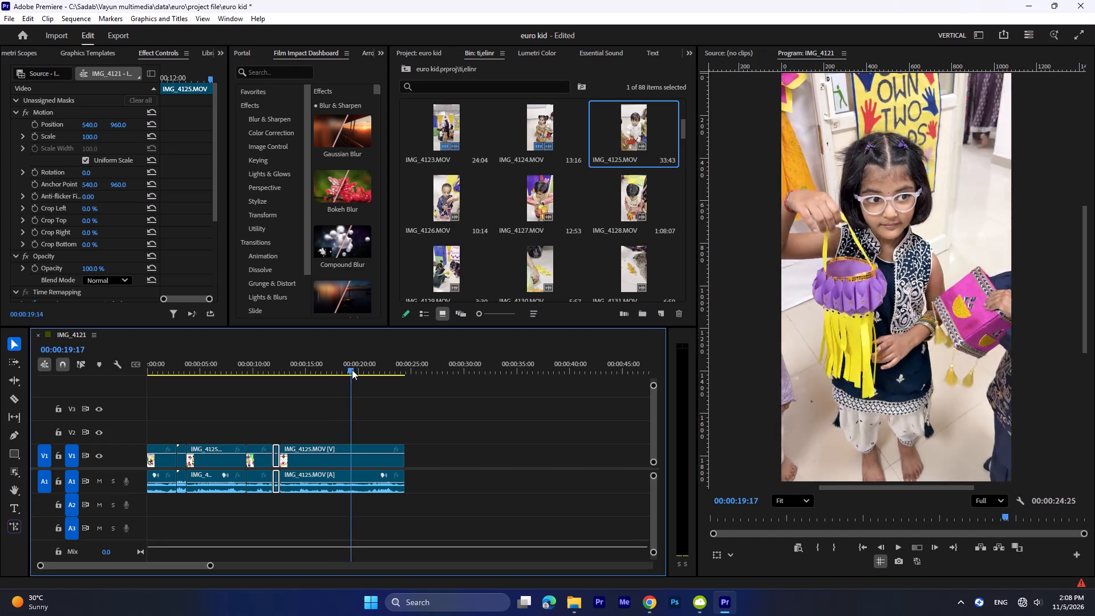
{"action": "left_click_drag", "start_coordinate": [352, 370], "coordinate": [395, 370]}
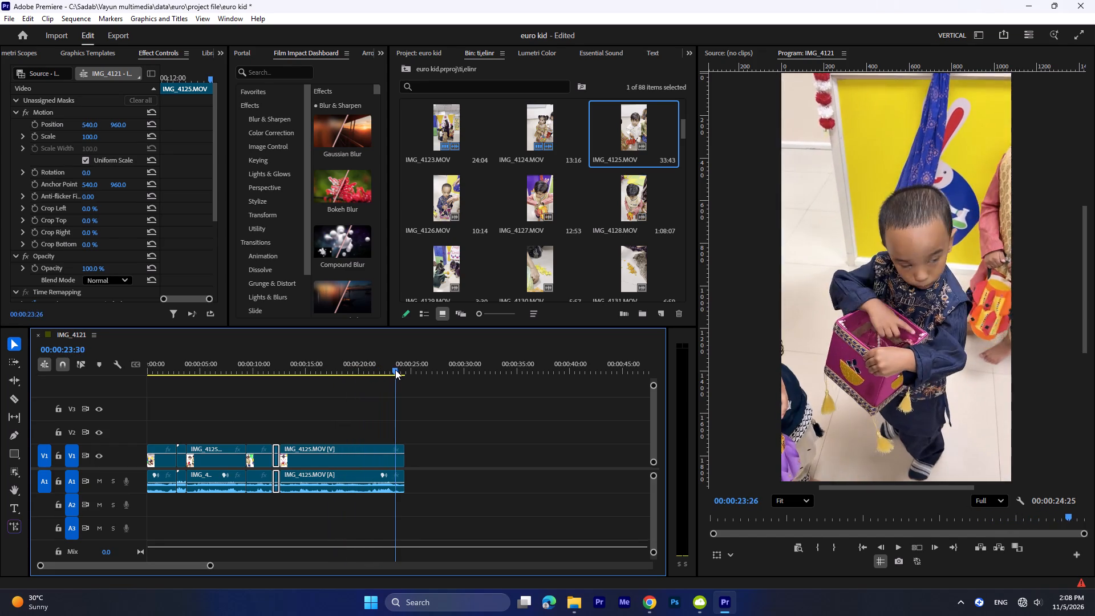
{"action": "left_click_drag", "start_coordinate": [395, 370], "coordinate": [413, 374]}
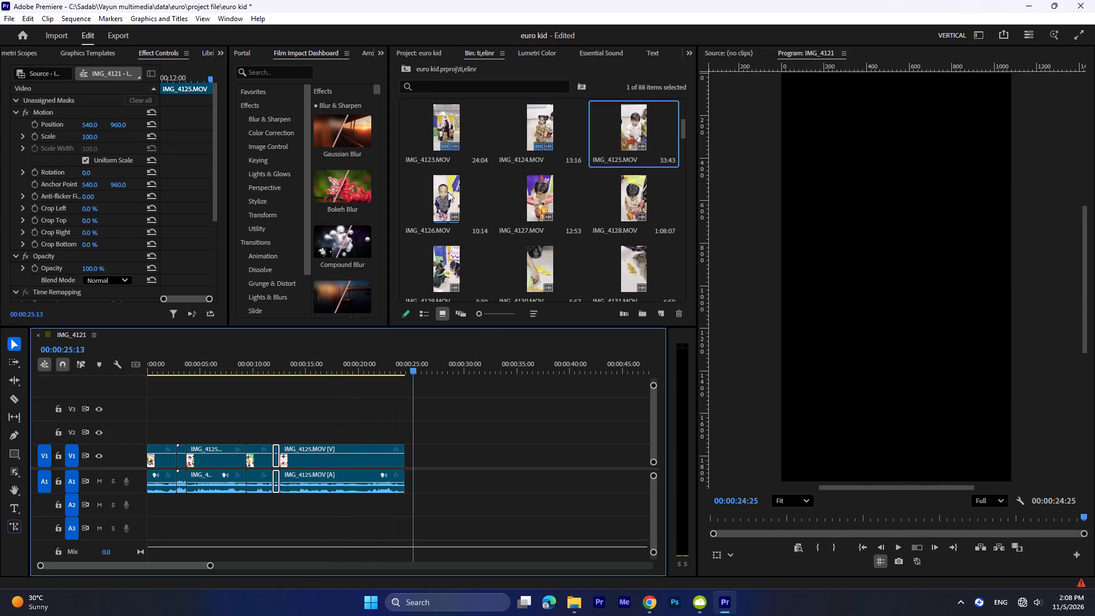
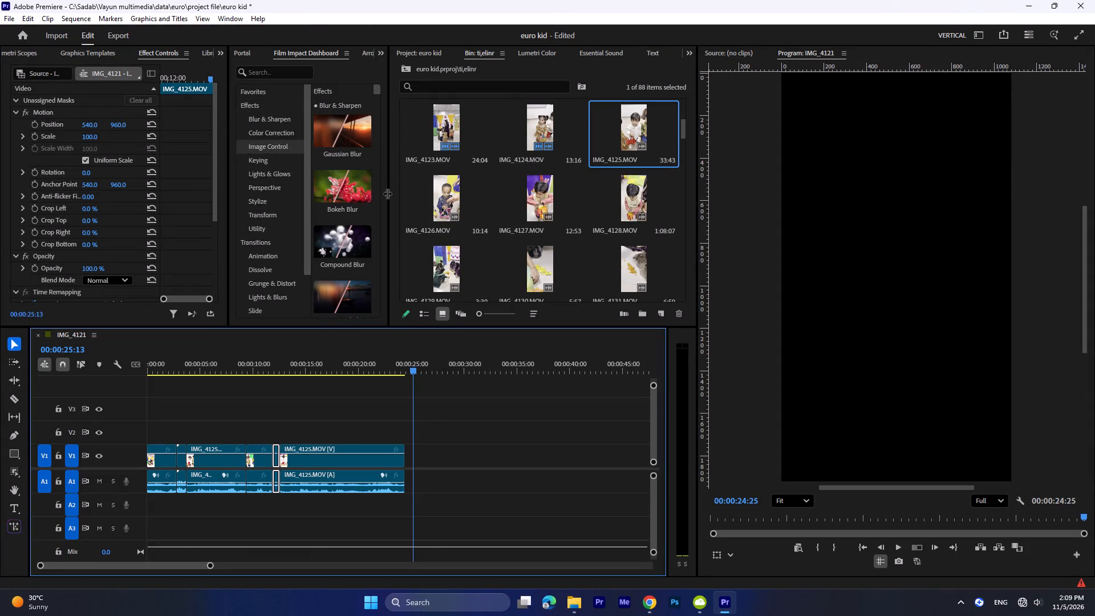
Scrub to the girl in glasses standing with her lantern lowered at 00:00:16:35 and split the last IMG_4125.MOV segment there.
{"action": "left_click_drag", "start_coordinate": [410, 353], "coordinate": [384, 358]}
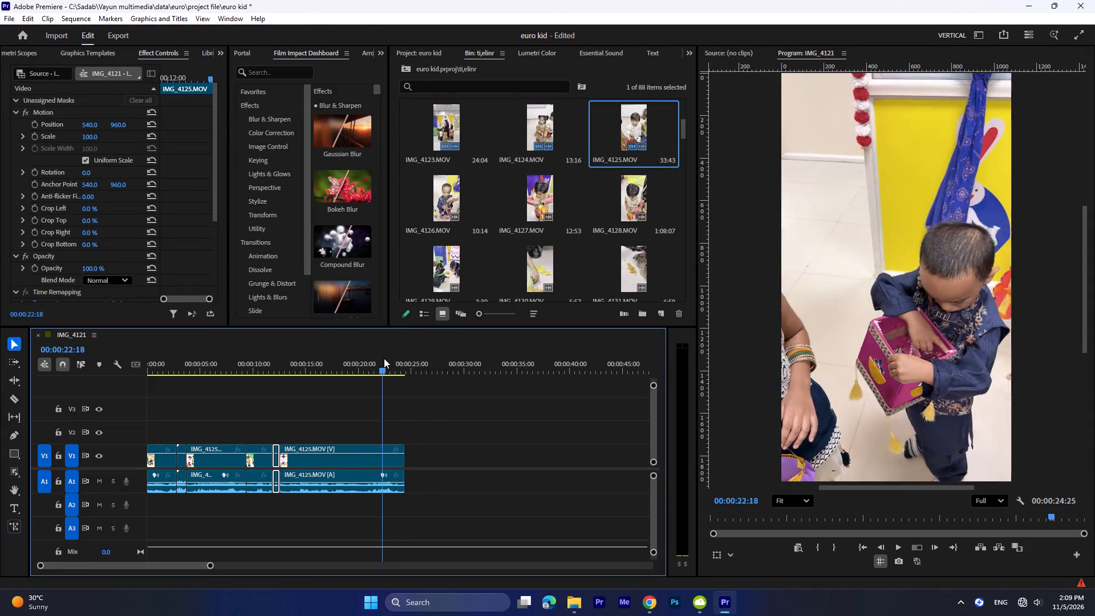
{"action": "left_click_drag", "start_coordinate": [384, 358], "coordinate": [375, 360]}
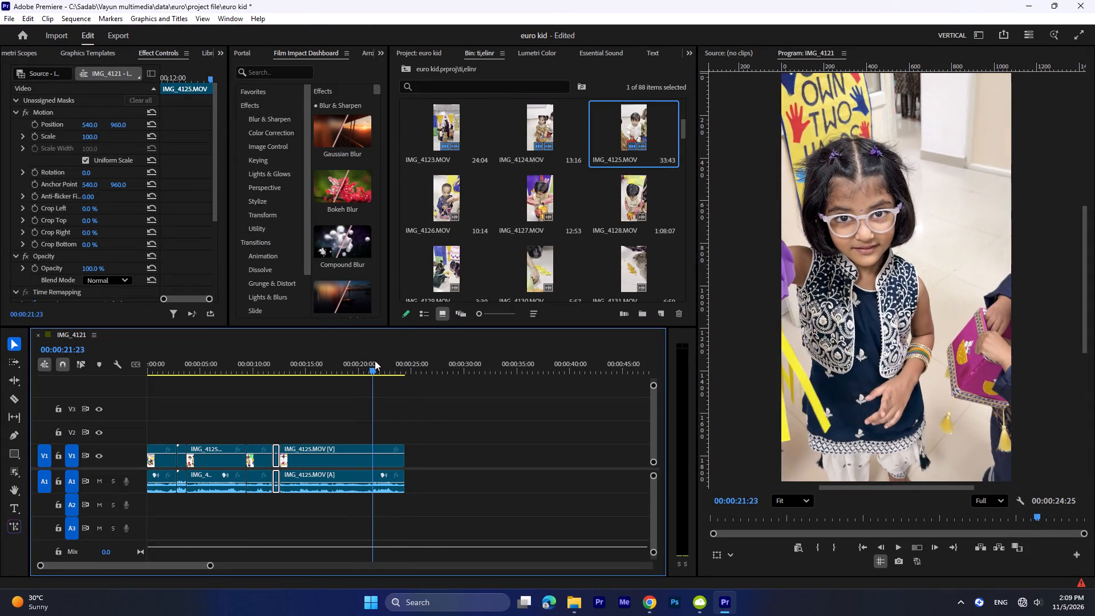
{"action": "left_click_drag", "start_coordinate": [375, 360], "coordinate": [305, 364]}
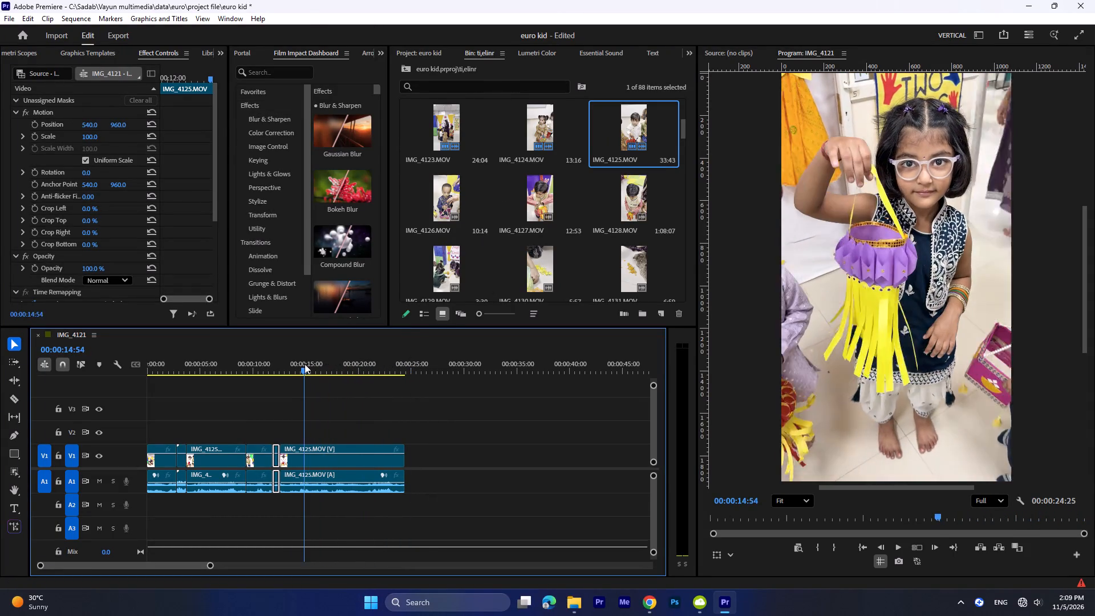
{"action": "left_click_drag", "start_coordinate": [305, 364], "coordinate": [308, 366]}
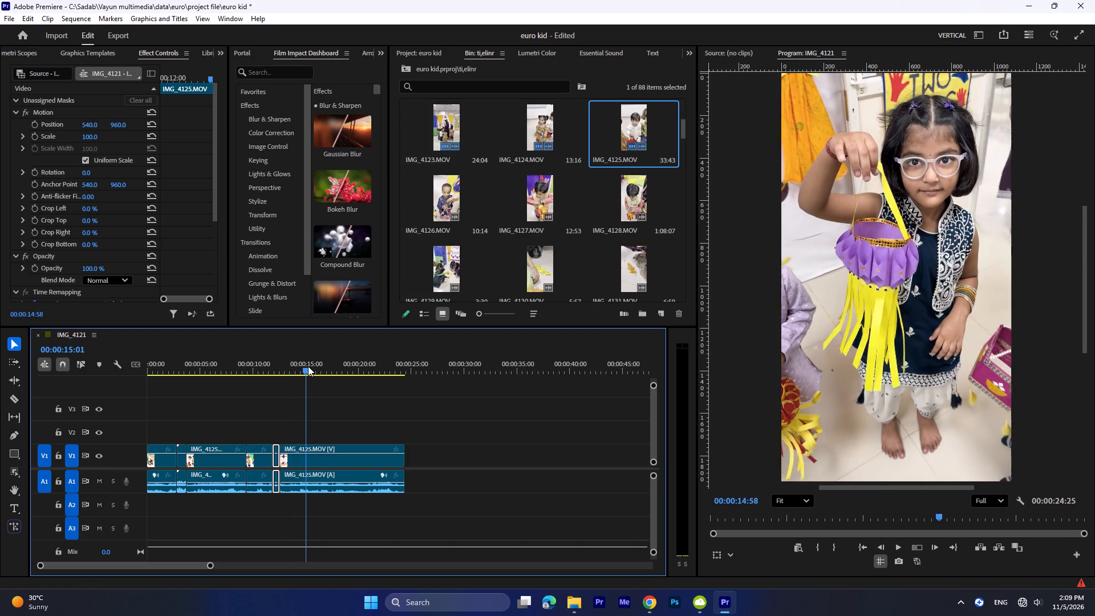
{"action": "left_click_drag", "start_coordinate": [308, 366], "coordinate": [324, 370]}
{"action": "left_click_drag", "start_coordinate": [352, 398], "coordinate": [352, 479]}
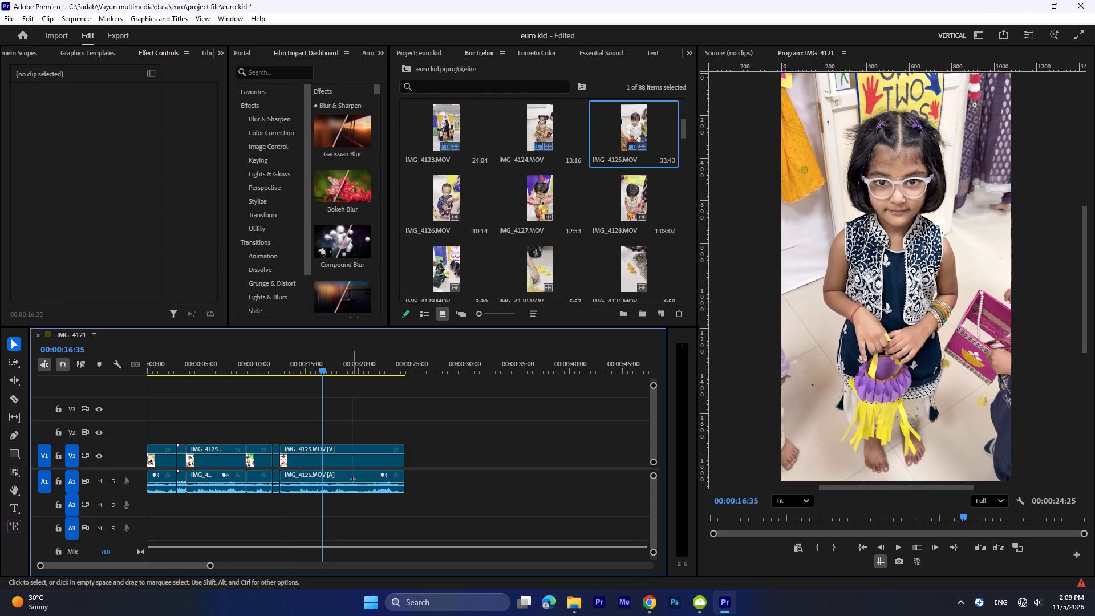
{"action": "left_click_drag", "start_coordinate": [352, 479], "coordinate": [352, 504]}
{"action": "key", "text": "w"}
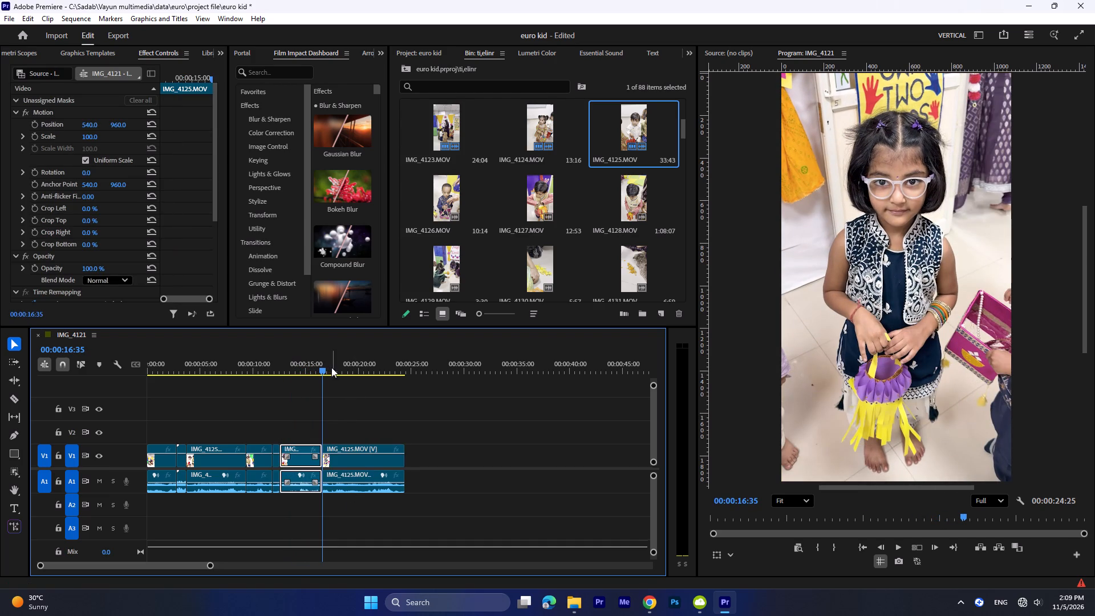
Ripple-trim the end of the IMG_4125.MOV segment showing the boy in lilac back to 00:00:13:43.
{"action": "left_click_drag", "start_coordinate": [331, 367], "coordinate": [295, 367]}
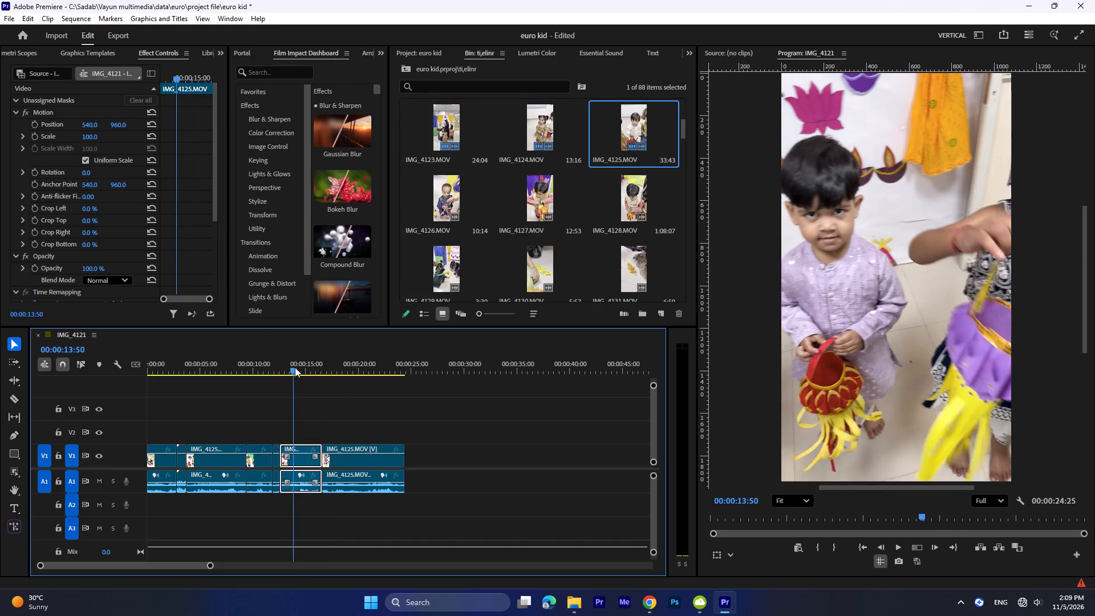
{"action": "left_click_drag", "start_coordinate": [295, 367], "coordinate": [291, 371]}
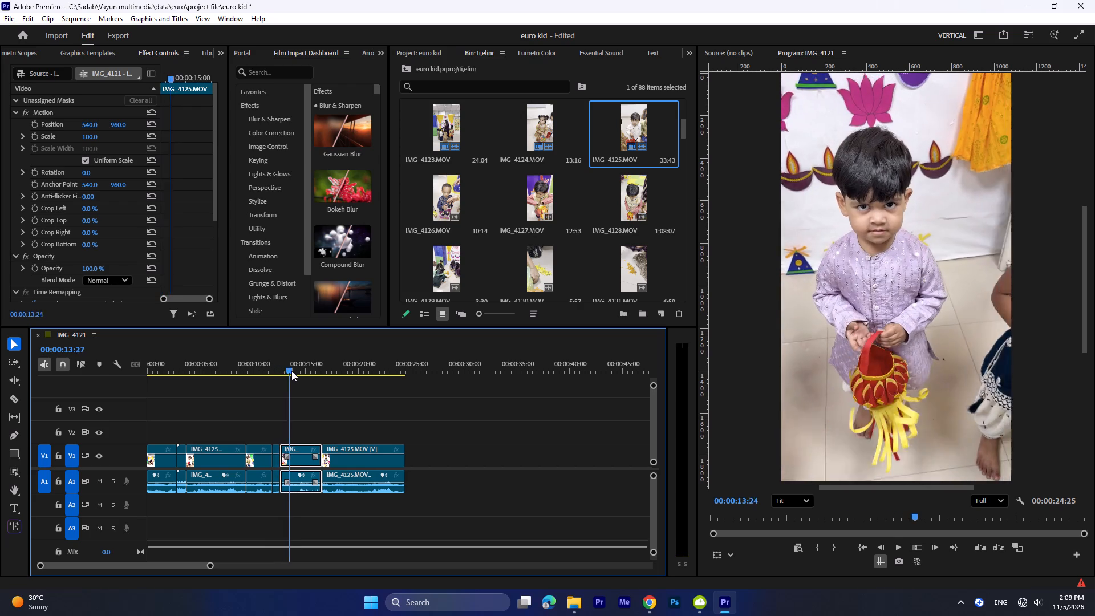
{"action": "left_click_drag", "start_coordinate": [291, 371], "coordinate": [294, 375]}
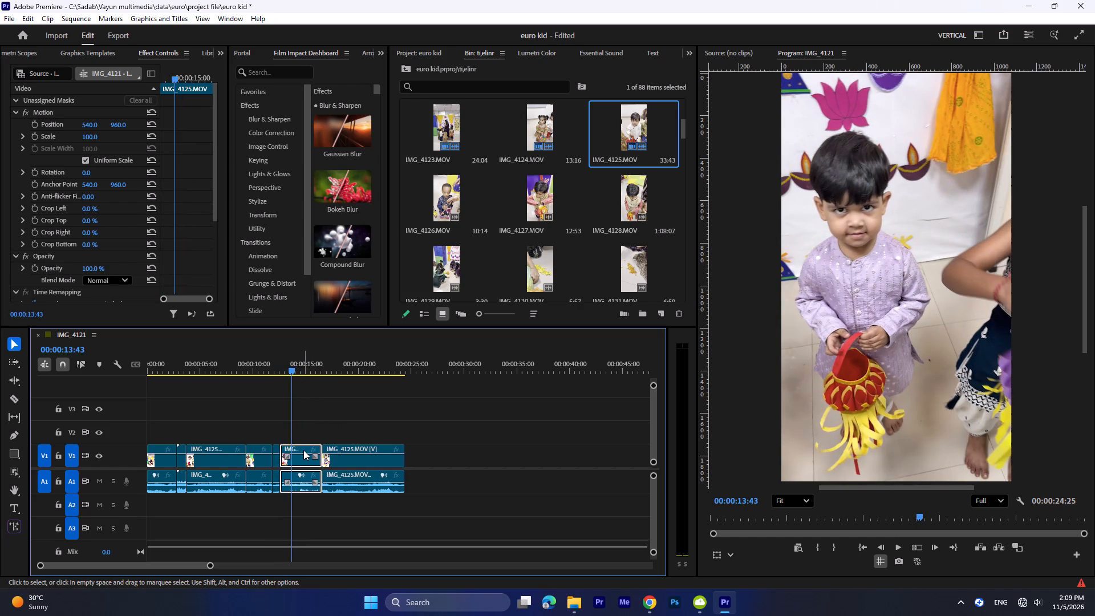
{"action": "key", "text": "e"}
Play to 00:00:14:23 and ripple-trim the beginning of the last IMG_4125.MOV segment up to there.
{"action": "key", "text": "space"}
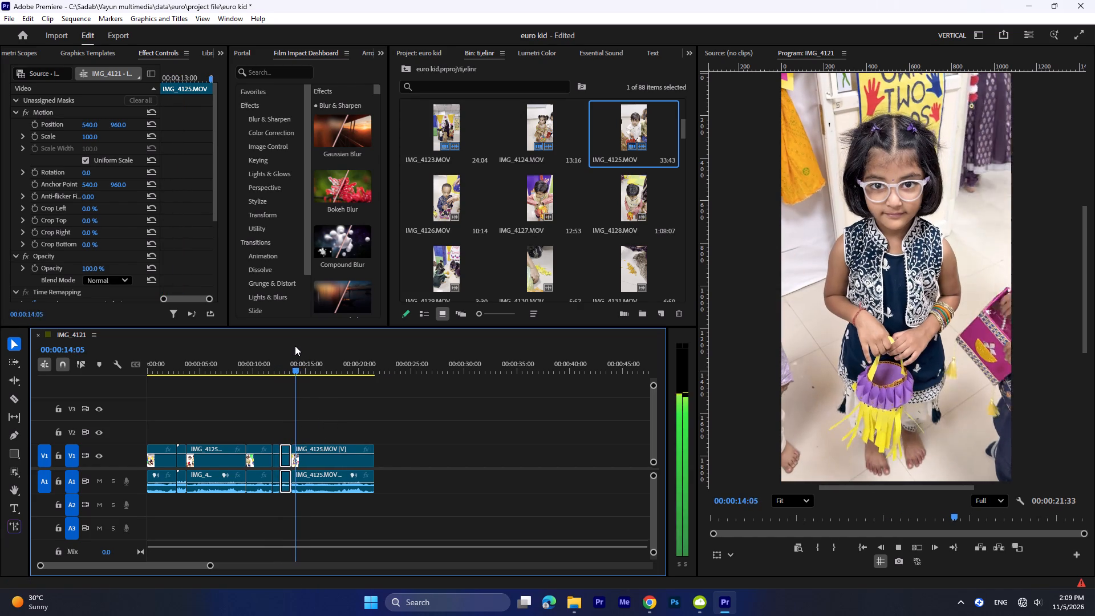
{"action": "key", "text": "space"}
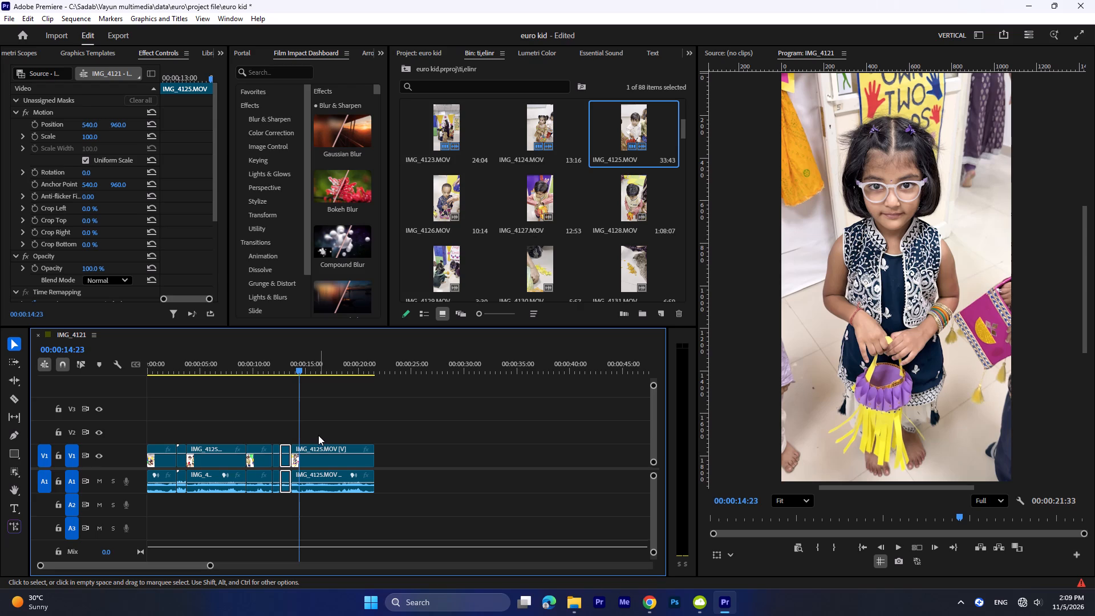
{"action": "left_click", "coordinate": [318, 435]}
{"action": "type", "text": "Q"}
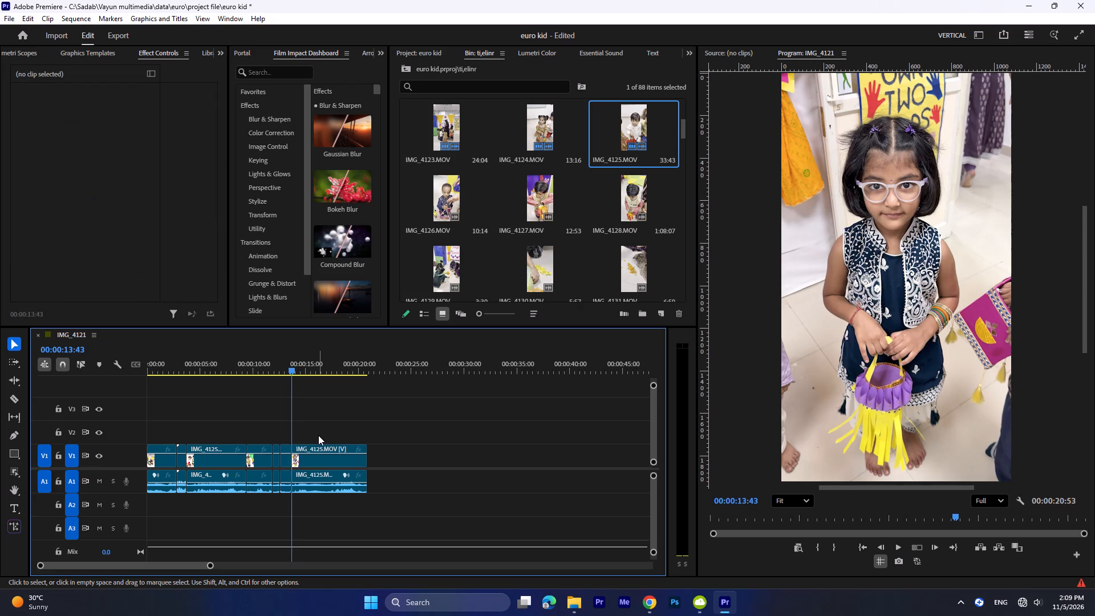
Play through the girl's lantern shot and trim the end of the last IMG_4125.MOV segment back to about 00:00:17:45.
{"action": "key", "text": "space"}
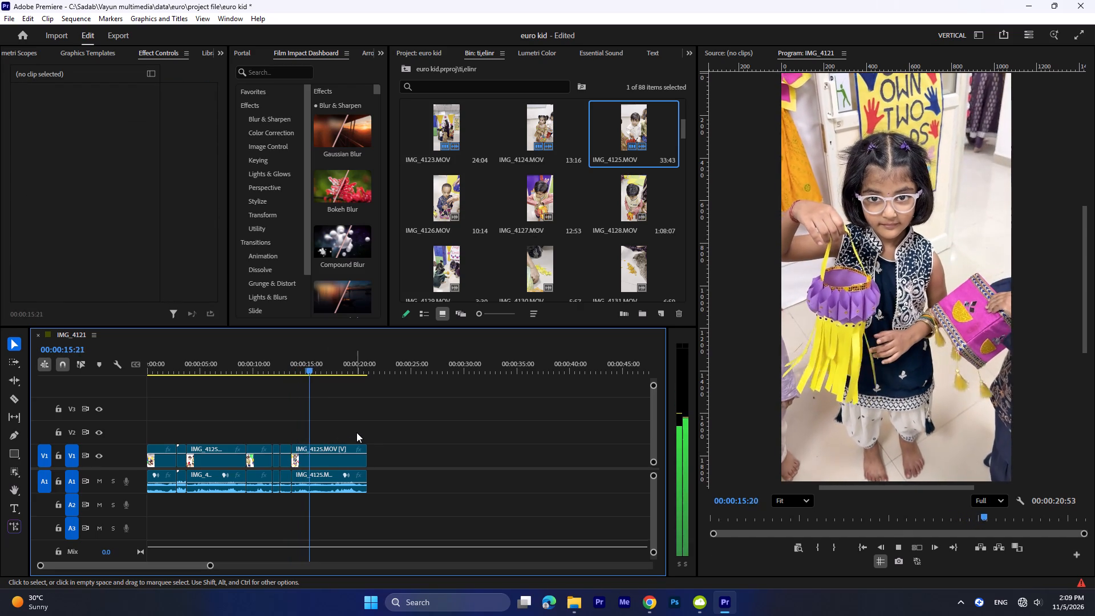
{"action": "key", "text": "space"}
{"action": "key", "text": "space"}
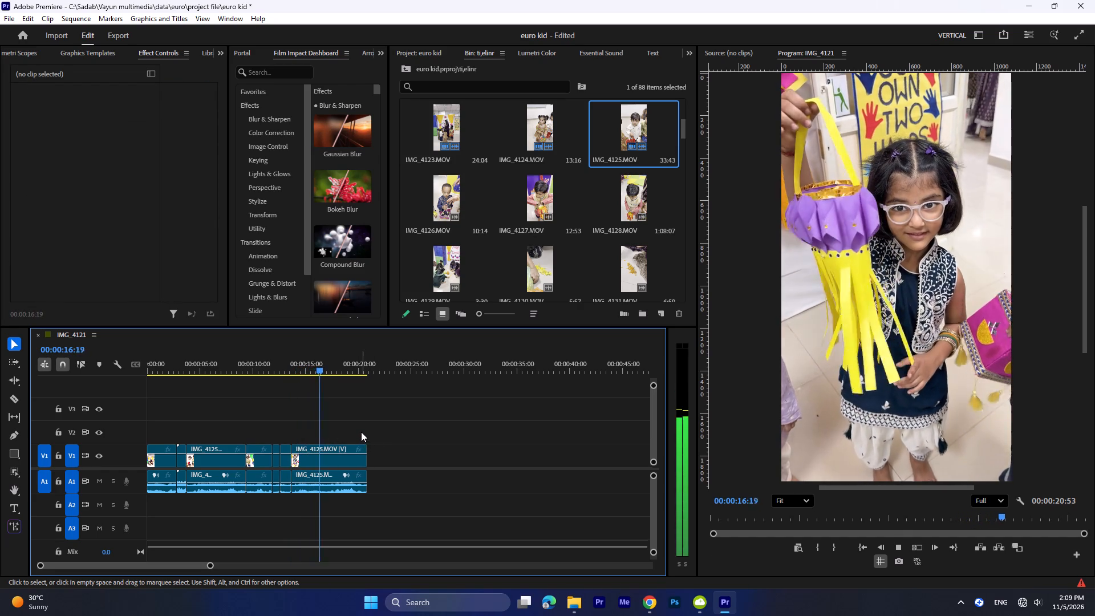
{"action": "key", "text": "space"}
{"action": "key", "text": "space"}
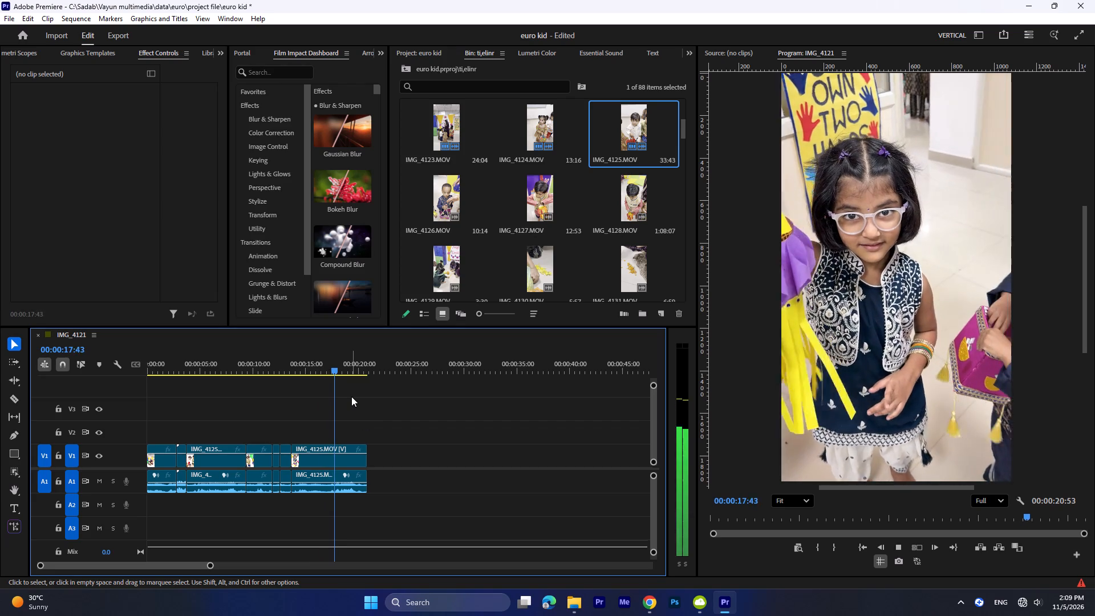
{"action": "key", "text": "space"}
{"action": "left_click_drag", "start_coordinate": [383, 427], "coordinate": [362, 496]}
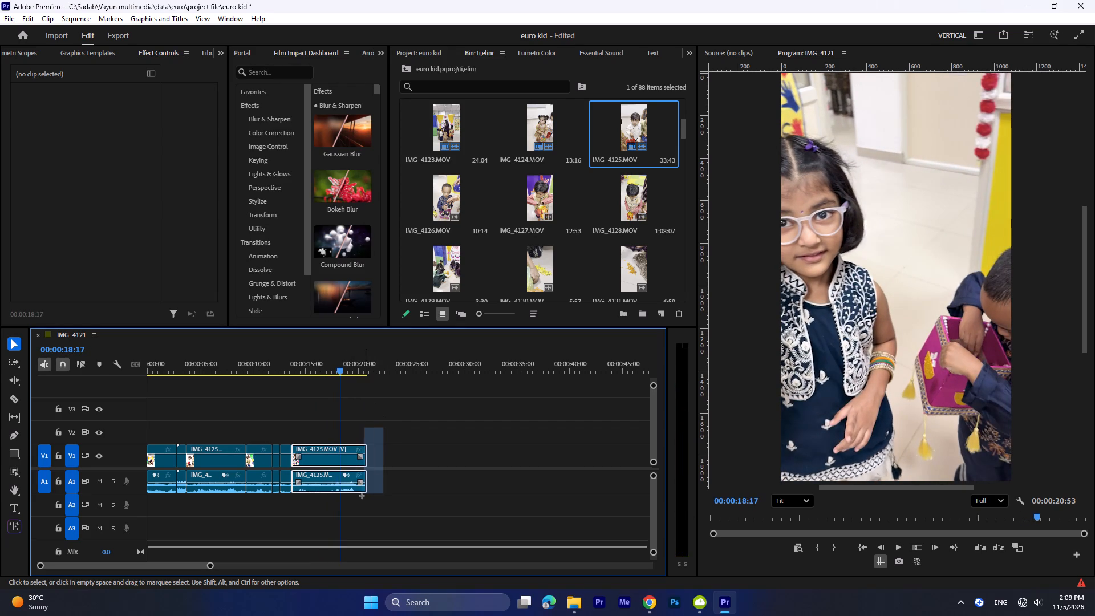
{"action": "left_click_drag", "start_coordinate": [362, 496], "coordinate": [356, 495]}
{"action": "left_click_drag", "start_coordinate": [371, 453], "coordinate": [352, 452]}
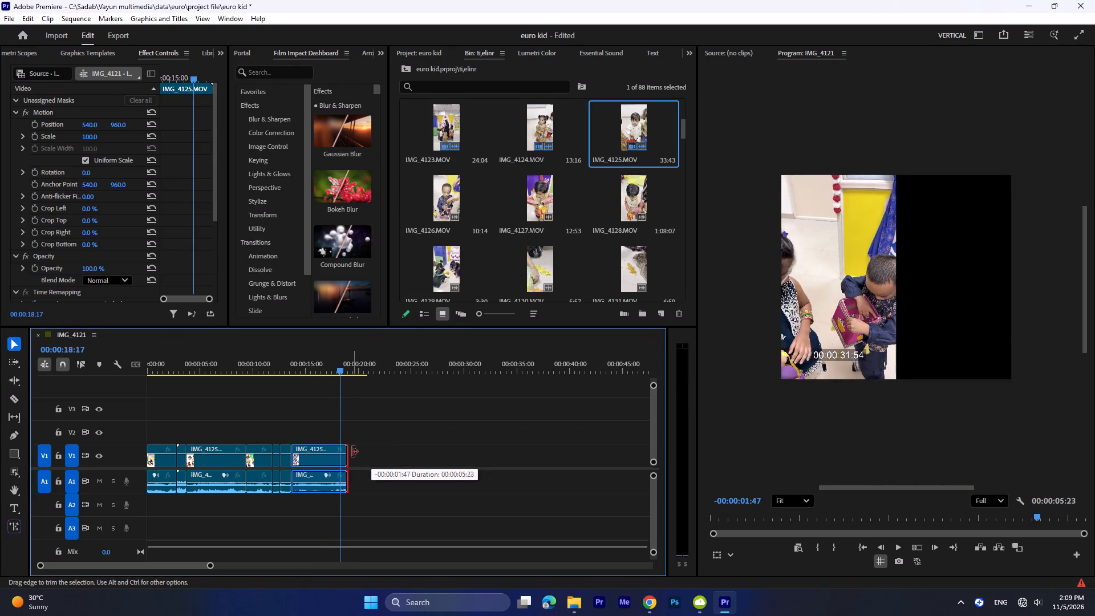
{"action": "left_click_drag", "start_coordinate": [352, 452], "coordinate": [356, 449]}
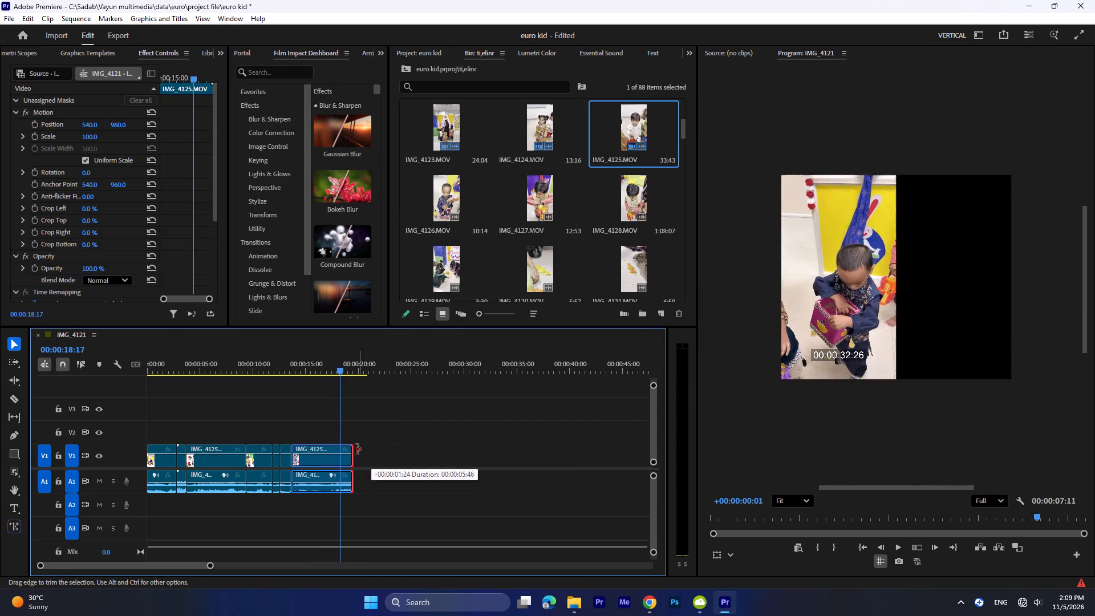
{"action": "left_click_drag", "start_coordinate": [356, 449], "coordinate": [338, 447]}
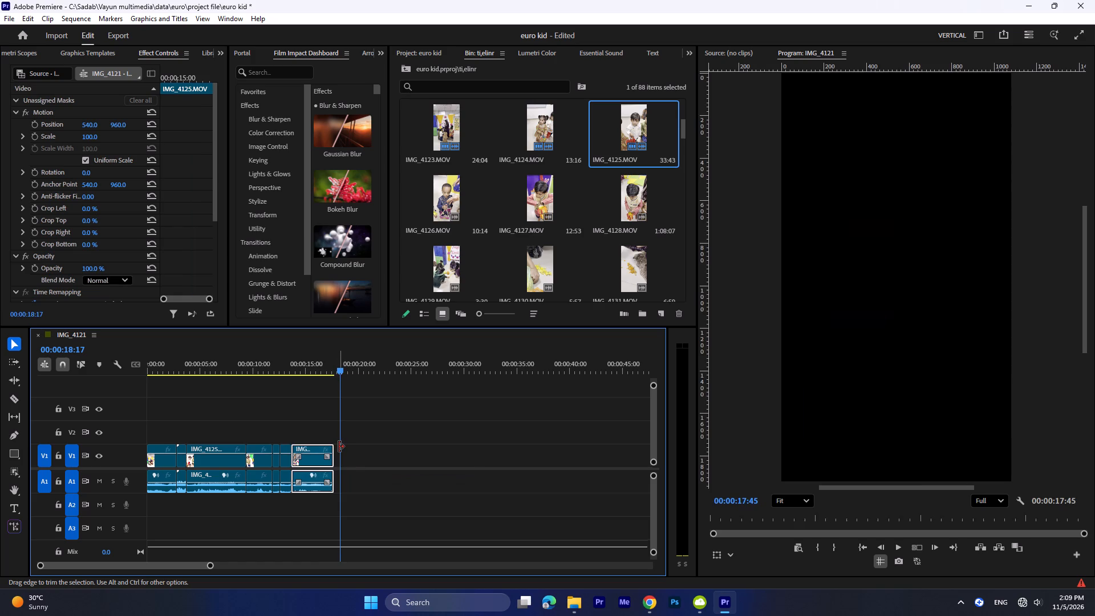
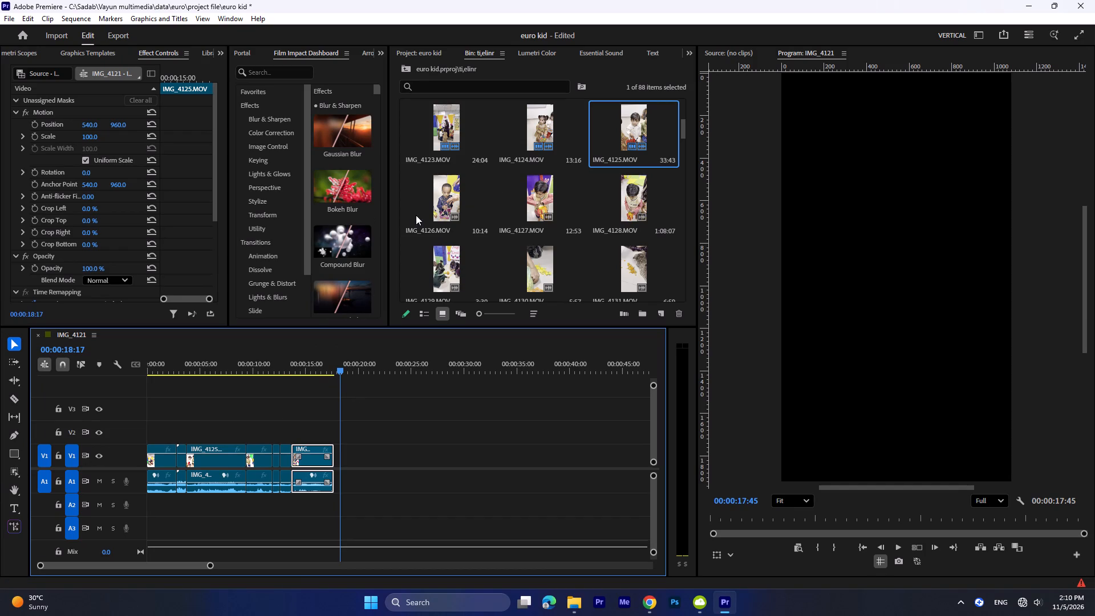
Set an In point at 00:00:06:37 in IMG_4126.MOV and place its video only on V1 directly after the last clip.
{"action": "double_click", "coordinate": [440, 196]}
{"action": "left_click_drag", "start_coordinate": [826, 529], "coordinate": [805, 533]}
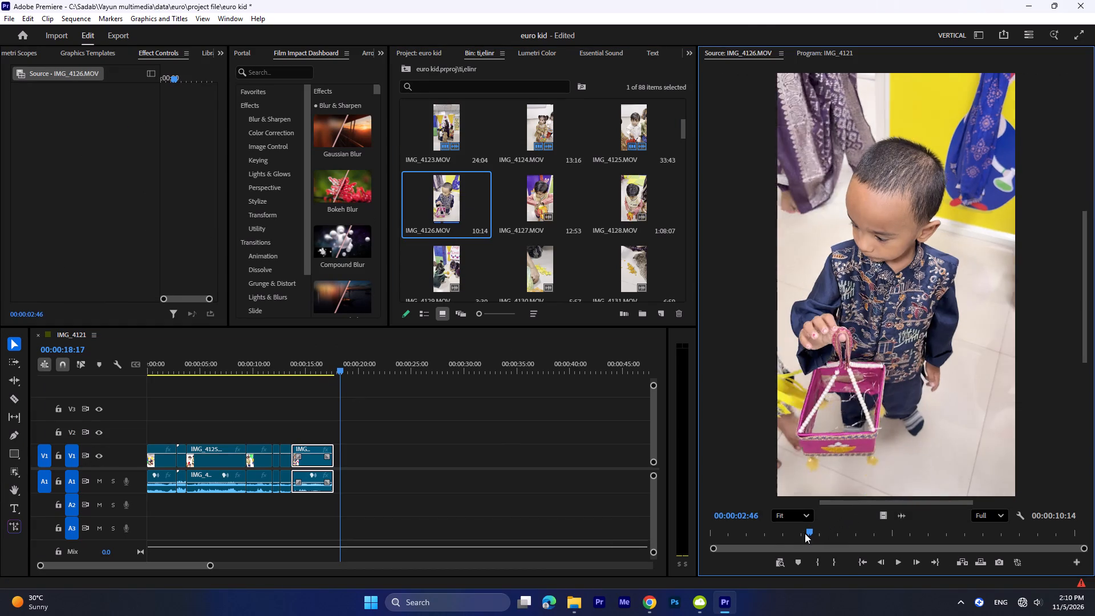
{"action": "left_click_drag", "start_coordinate": [805, 533], "coordinate": [866, 516]}
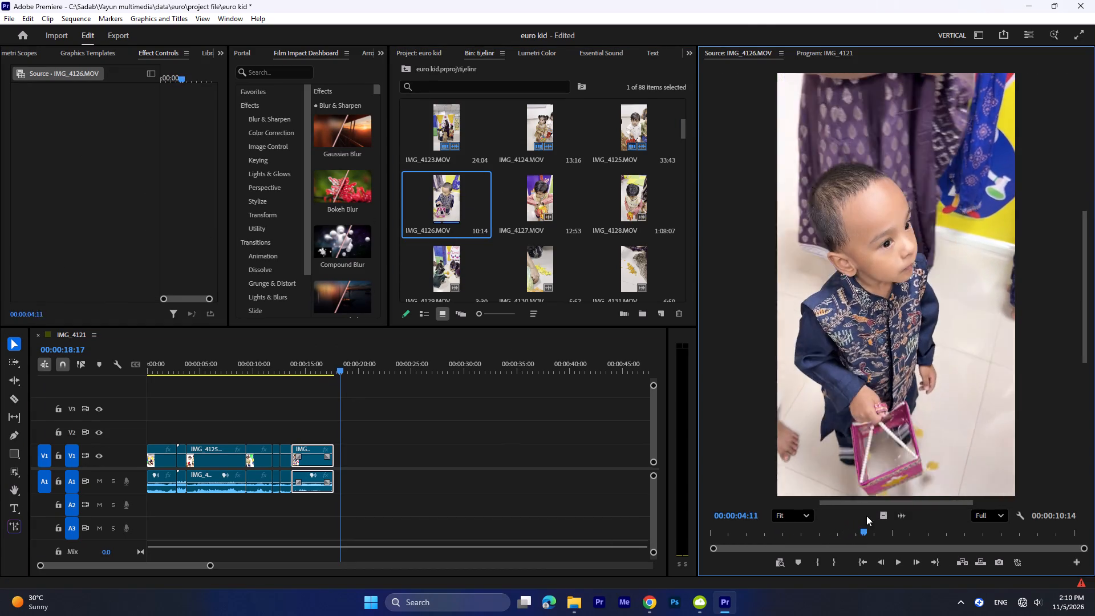
{"action": "left_click_drag", "start_coordinate": [866, 516], "coordinate": [913, 507]}
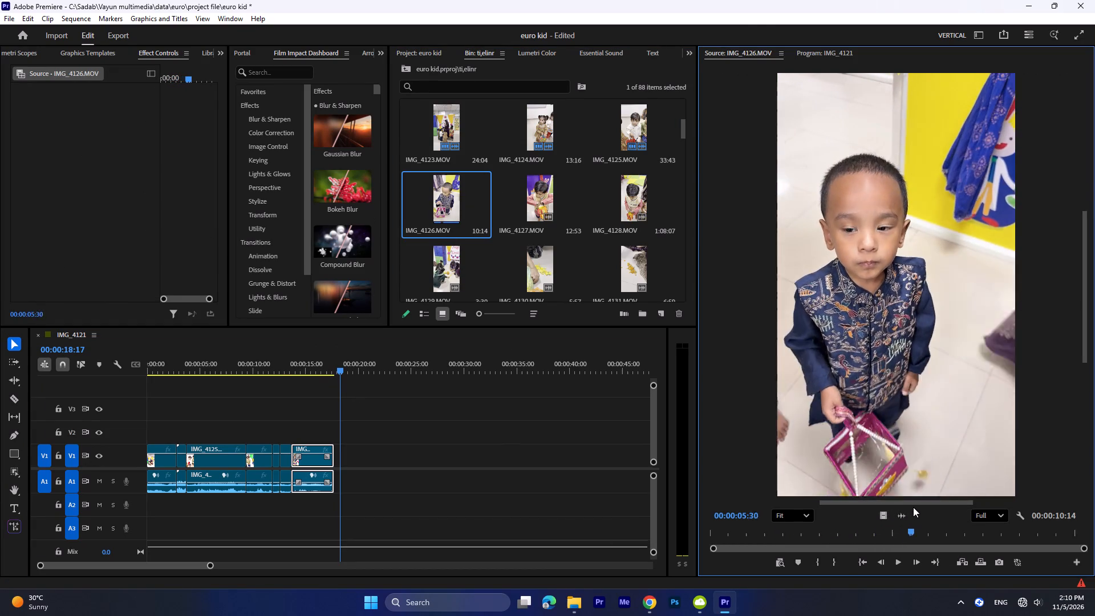
{"action": "left_click_drag", "start_coordinate": [913, 507], "coordinate": [954, 504]}
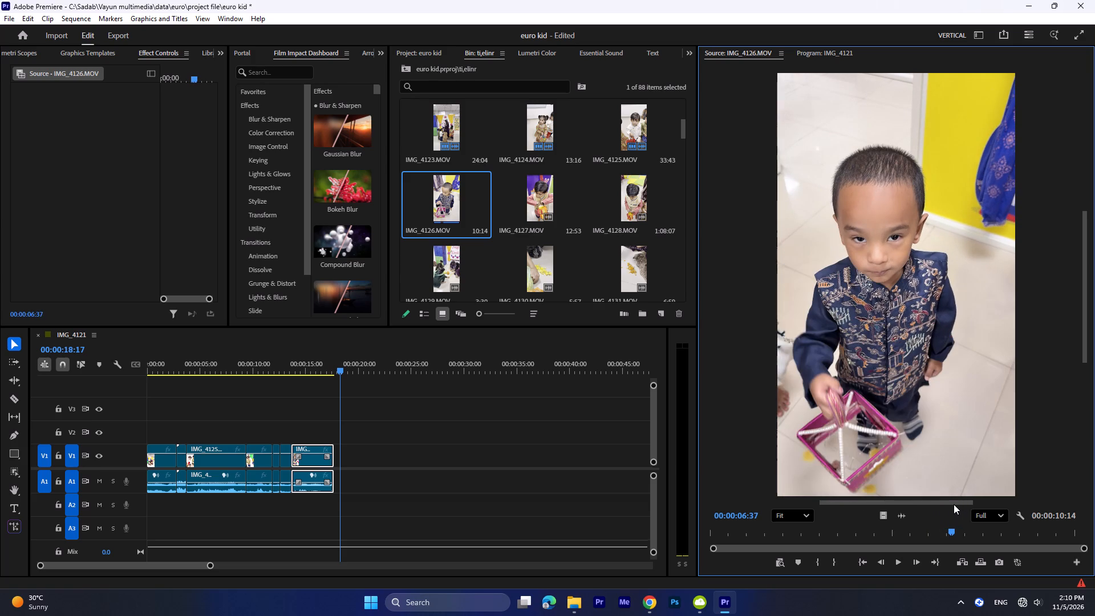
{"action": "left_click_drag", "start_coordinate": [954, 504], "coordinate": [953, 504]}
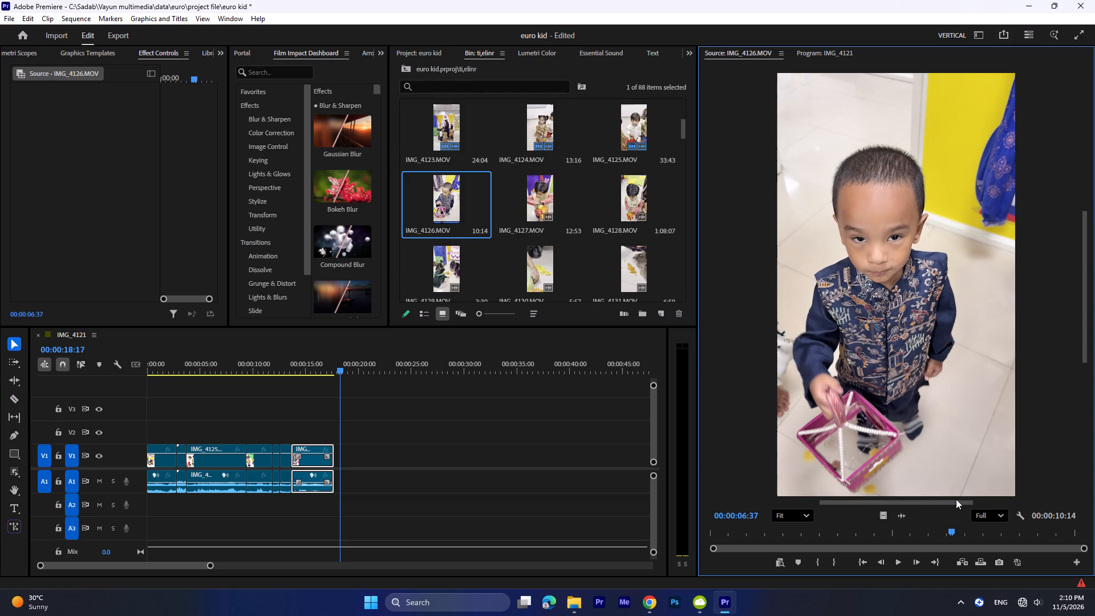
{"action": "key", "text": "i"}
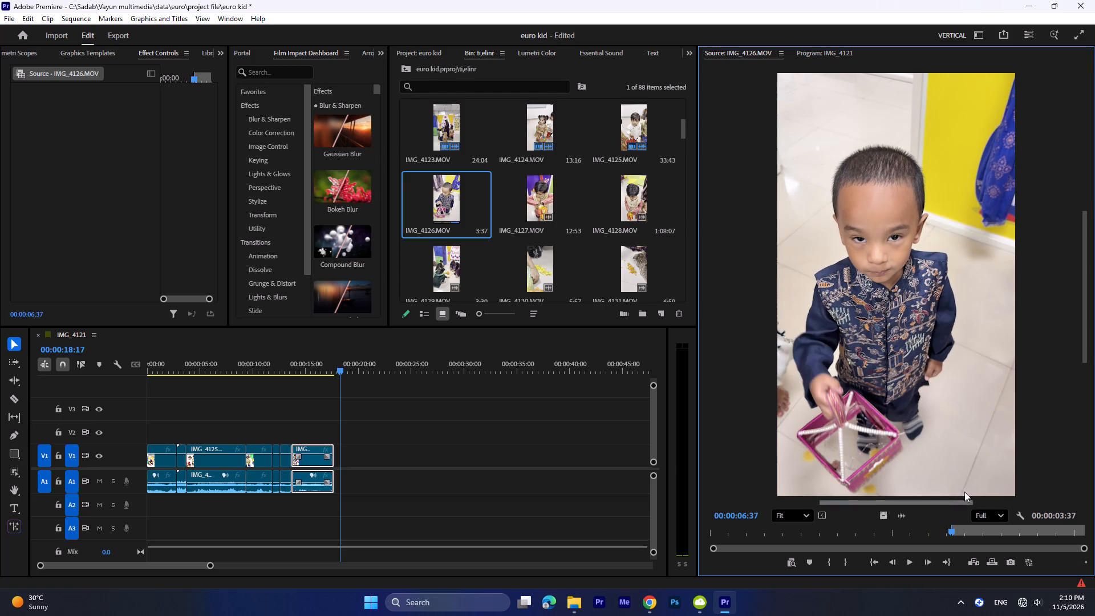
{"action": "left_click_drag", "start_coordinate": [886, 515], "coordinate": [643, 435]}
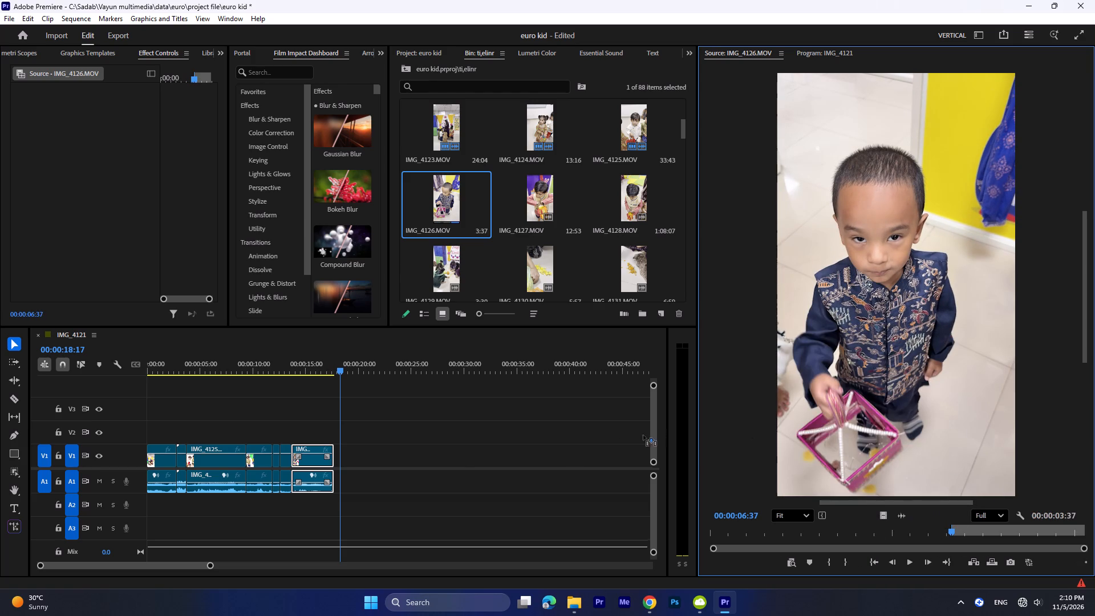
{"action": "left_click_drag", "start_coordinate": [643, 435], "coordinate": [335, 452]}
{"action": "left_click", "coordinate": [478, 392]}
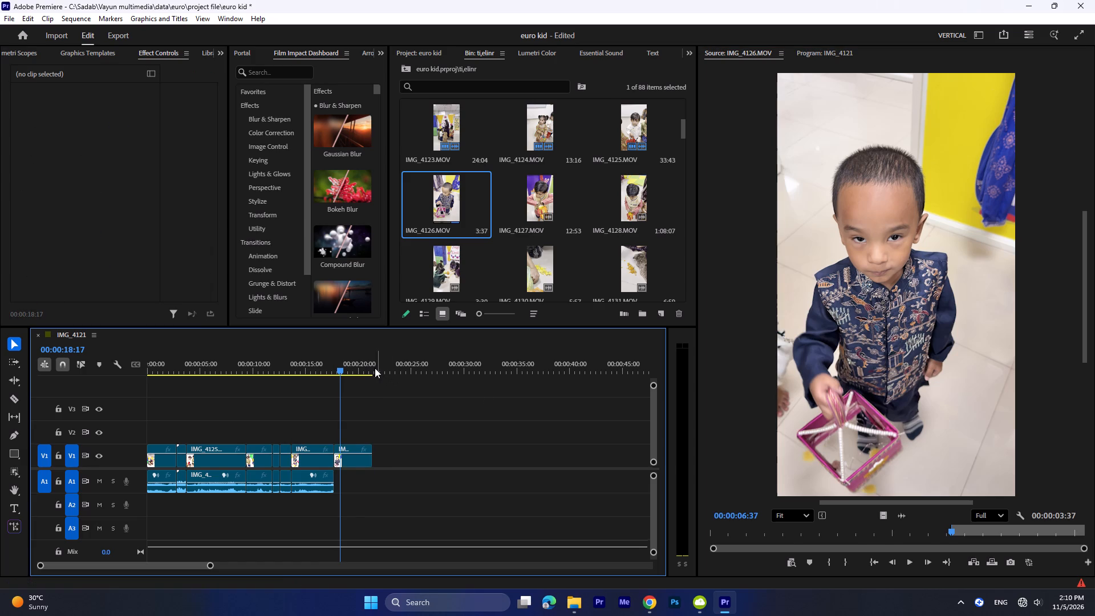
Play the girl's lantern shot to 00:00:17:00 and ripple-trim the end of the last IMG_4125.MOV segment back to there.
{"action": "left_click_drag", "start_coordinate": [354, 359], "coordinate": [317, 368]}
{"action": "key", "text": "space"}
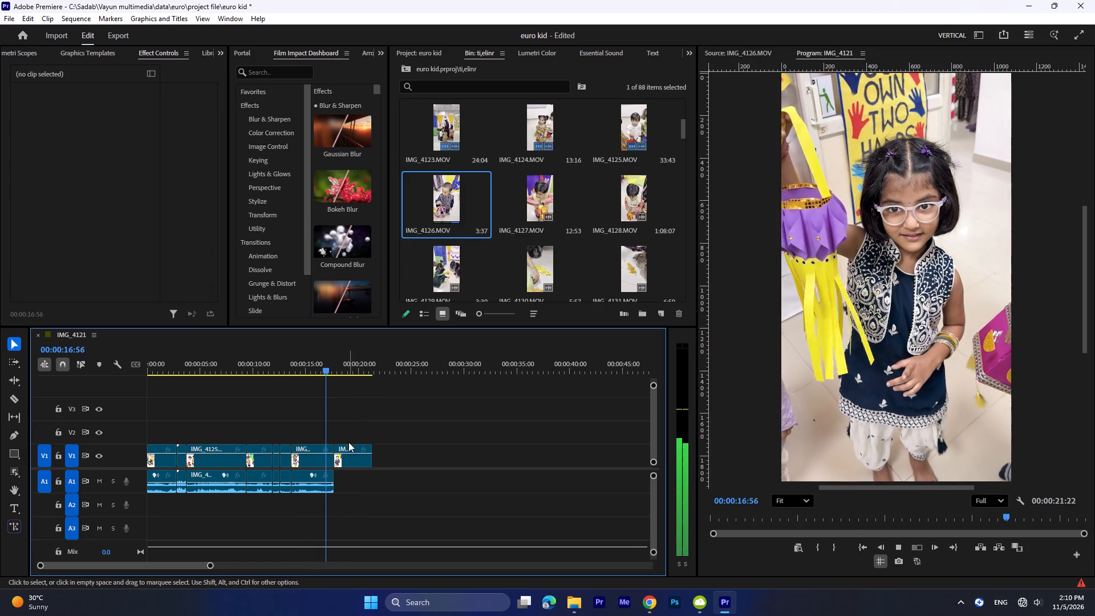
{"action": "key", "text": "space"}
{"action": "left_click", "coordinate": [326, 455]}
{"action": "left_click", "coordinate": [326, 460]}
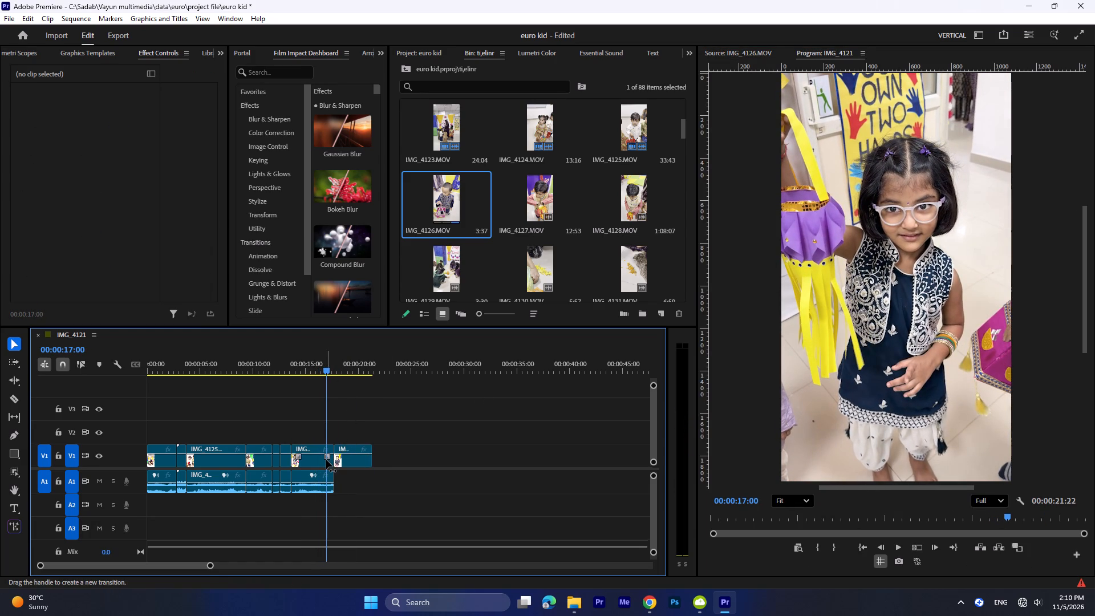
{"action": "left_click", "coordinate": [332, 469]}
{"action": "left_click", "coordinate": [323, 464]}
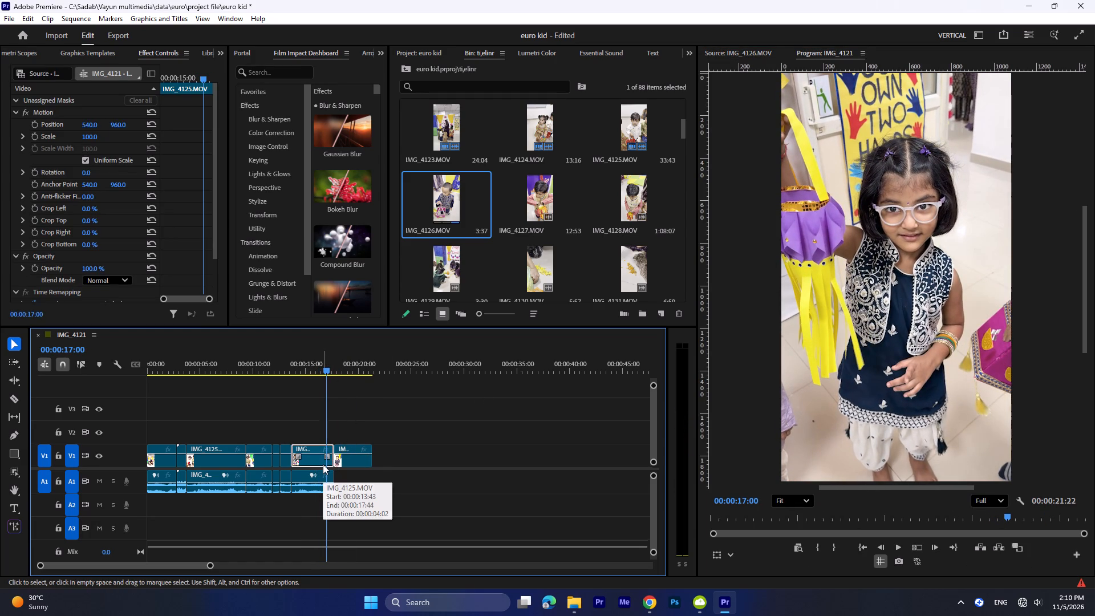
{"action": "key", "text": "w"}
{"action": "left_click_drag", "start_coordinate": [335, 418], "coordinate": [331, 476]}
{"action": "key", "text": "w"}
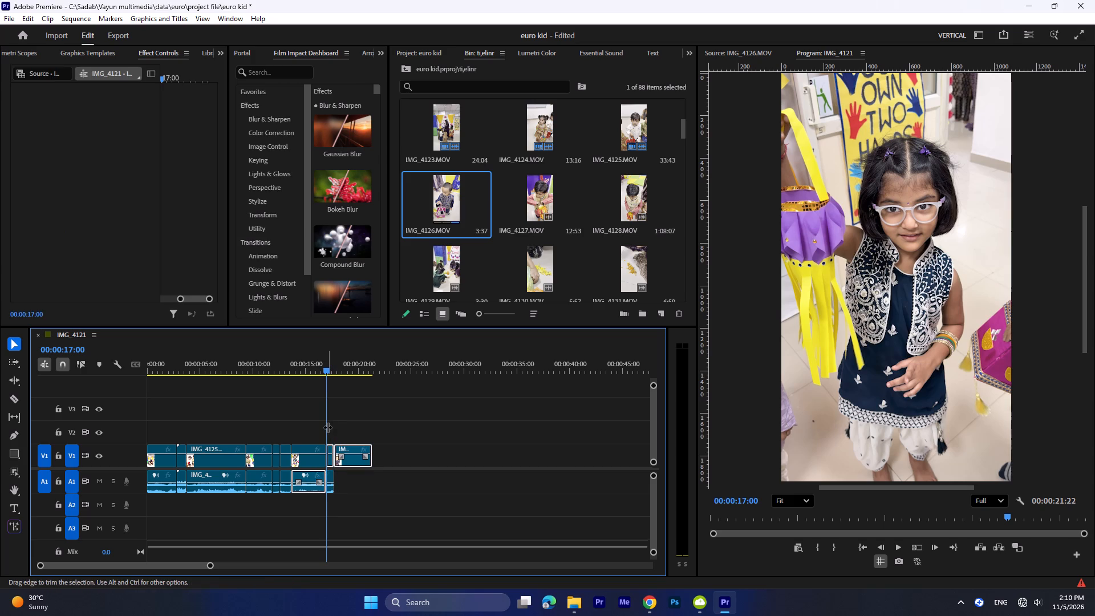
{"action": "left_click_drag", "start_coordinate": [332, 435], "coordinate": [331, 479]}
{"action": "key", "text": "s"}
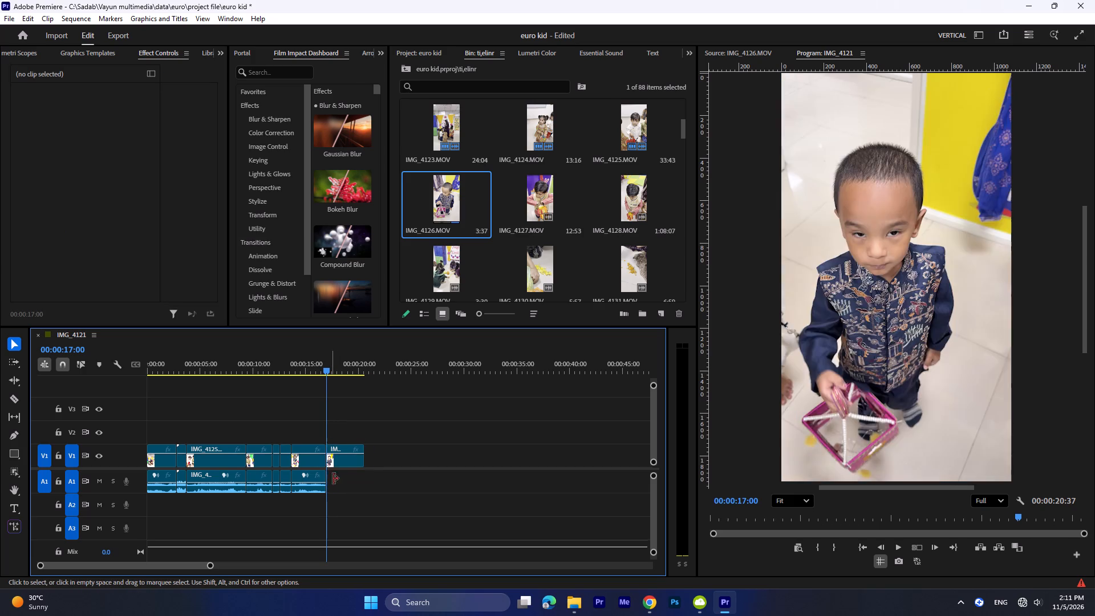
Review the boy raising his pink lantern and trim the end of the IMG_4126.MOV clip back to 00:00:18:54.
{"action": "key", "text": "space"}
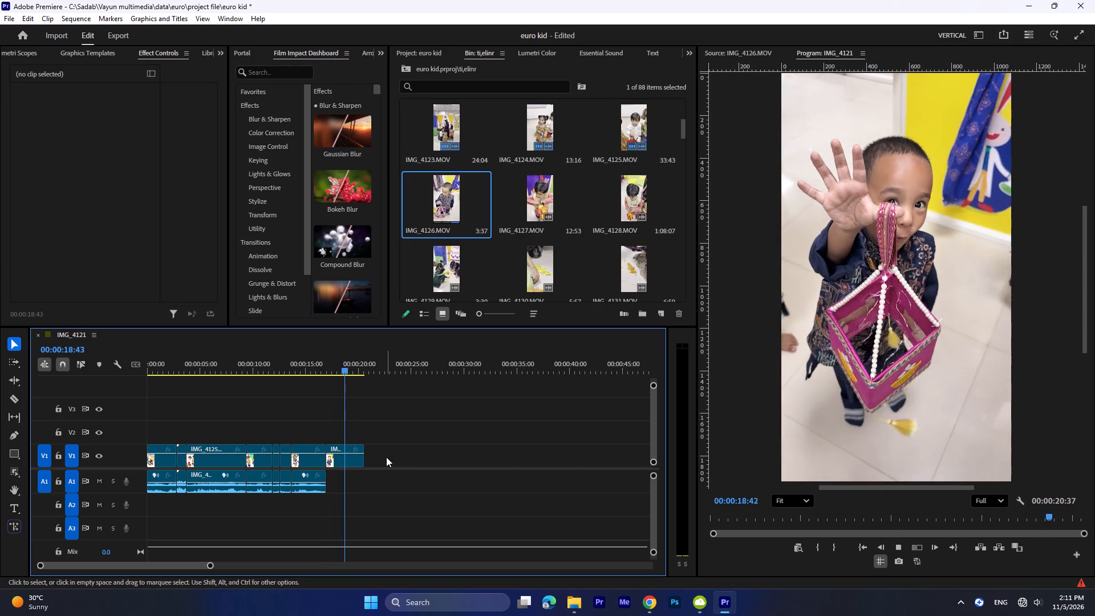
{"action": "key", "text": "space"}
{"action": "left_click_drag", "start_coordinate": [368, 456], "coordinate": [376, 455]}
{"action": "left_click_drag", "start_coordinate": [347, 370], "coordinate": [353, 372]}
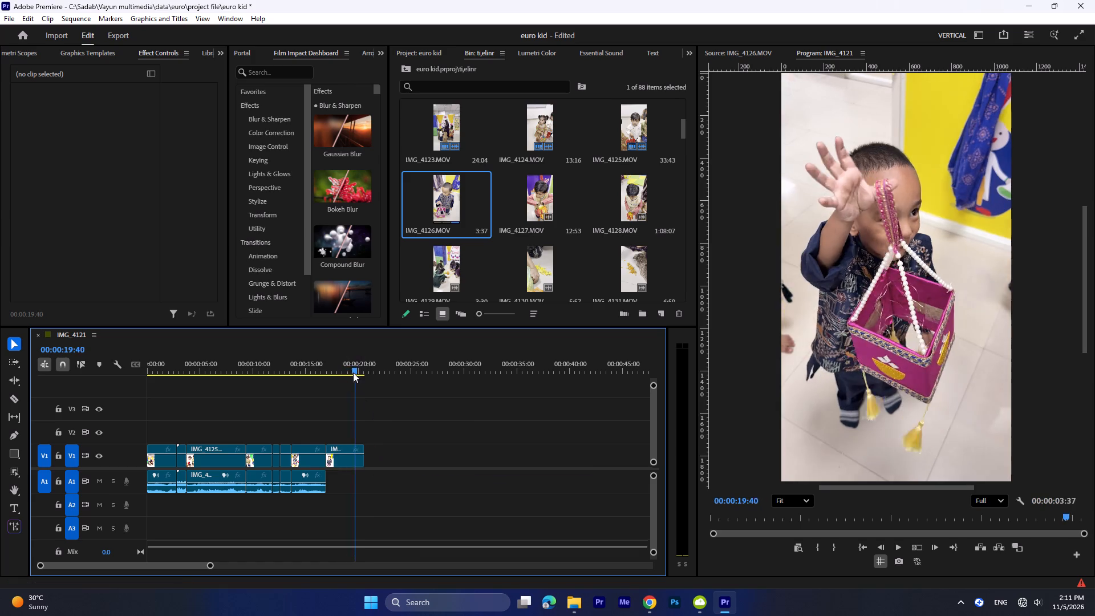
{"action": "left_click_drag", "start_coordinate": [353, 372], "coordinate": [330, 381]}
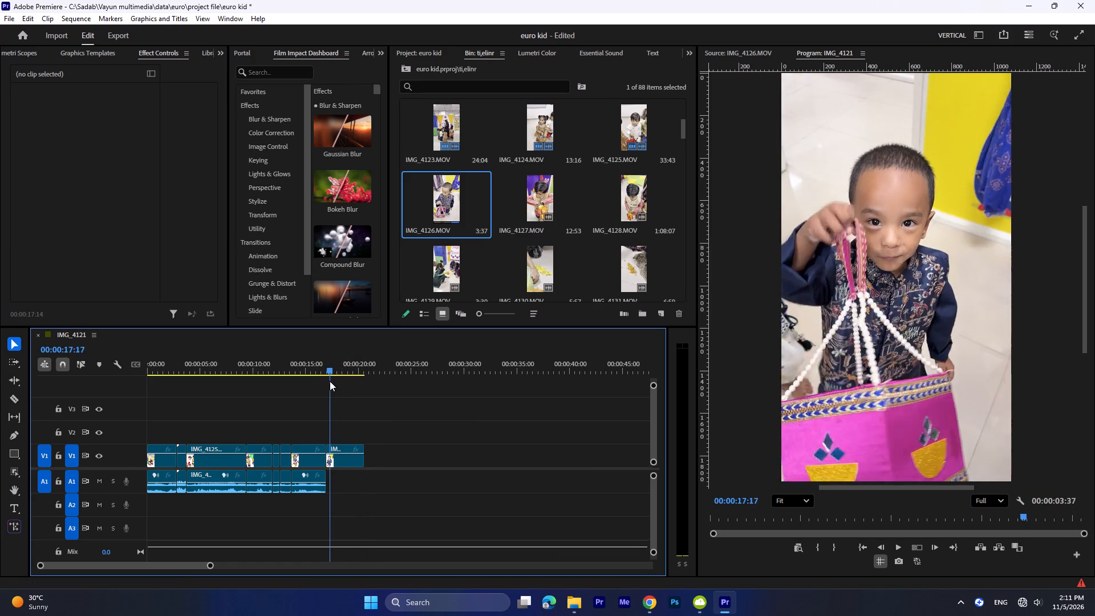
{"action": "left_click_drag", "start_coordinate": [330, 381], "coordinate": [347, 386]}
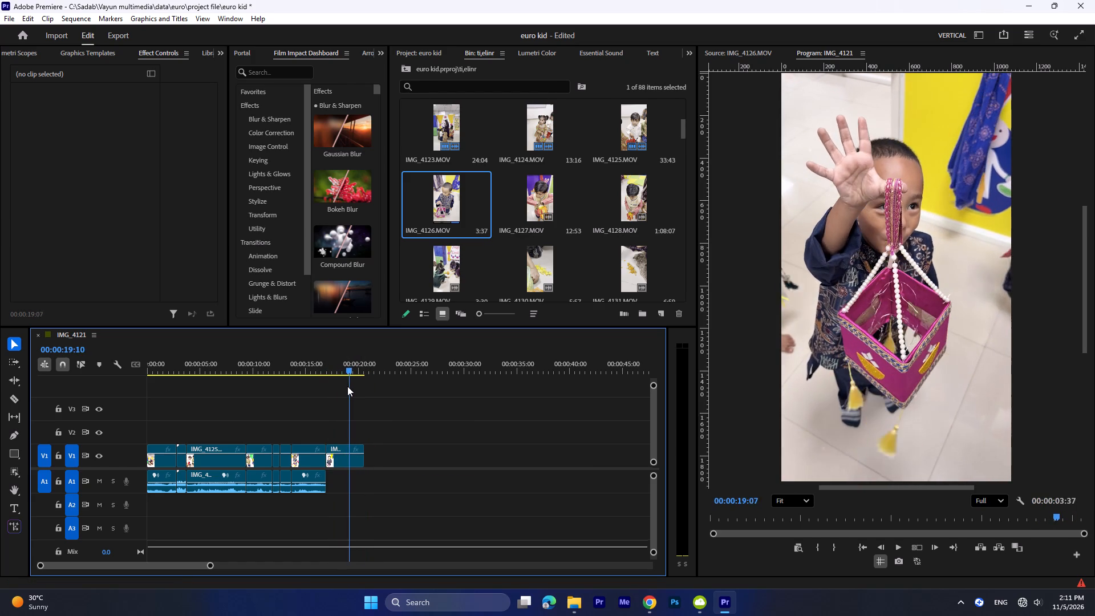
{"action": "left_click_drag", "start_coordinate": [347, 386], "coordinate": [344, 388]}
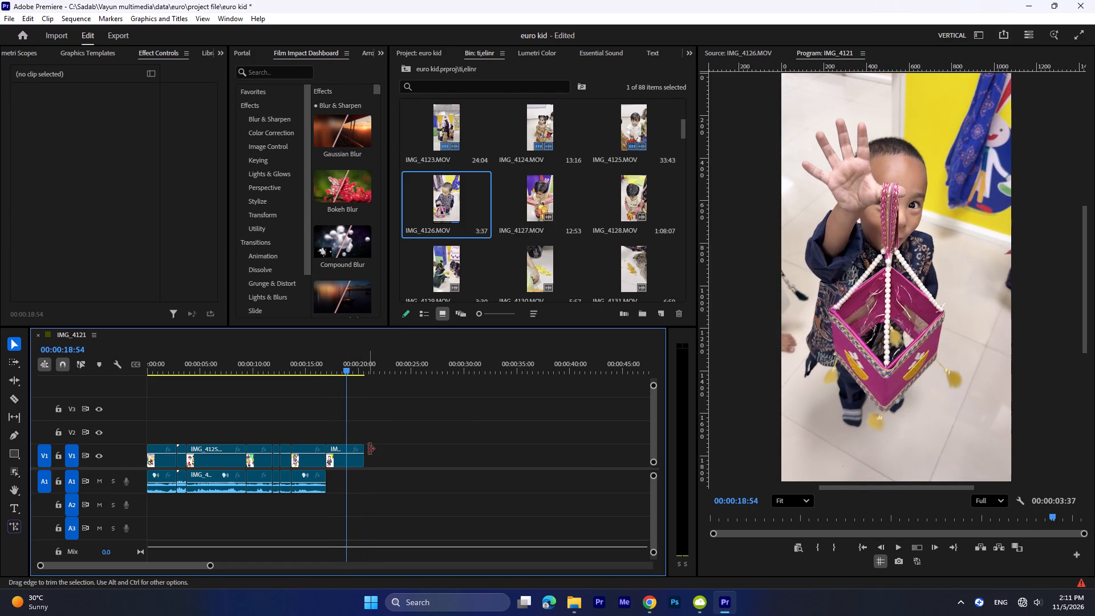
{"action": "left_click_drag", "start_coordinate": [371, 457], "coordinate": [351, 456]}
Set an In point at 00:00:06:46 in IMG_4127.MOV and place its video only on V1 directly after the IMG_4126.MOV clip.
{"action": "scroll", "coordinate": [516, 247], "scroll_direction": "down", "scroll_amount": 1}
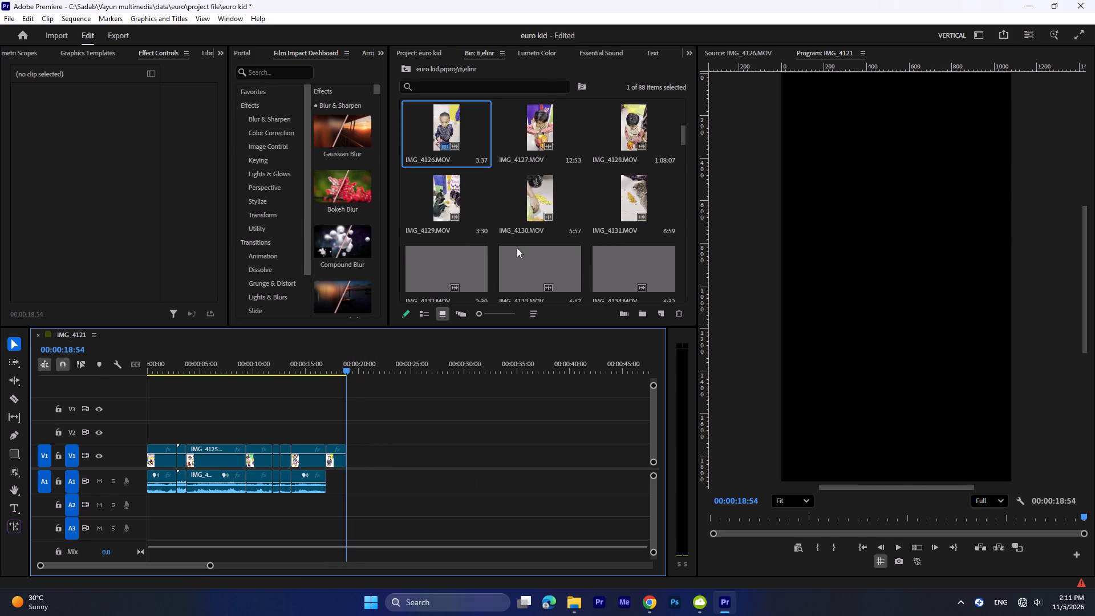
{"action": "double_click", "coordinate": [533, 122]}
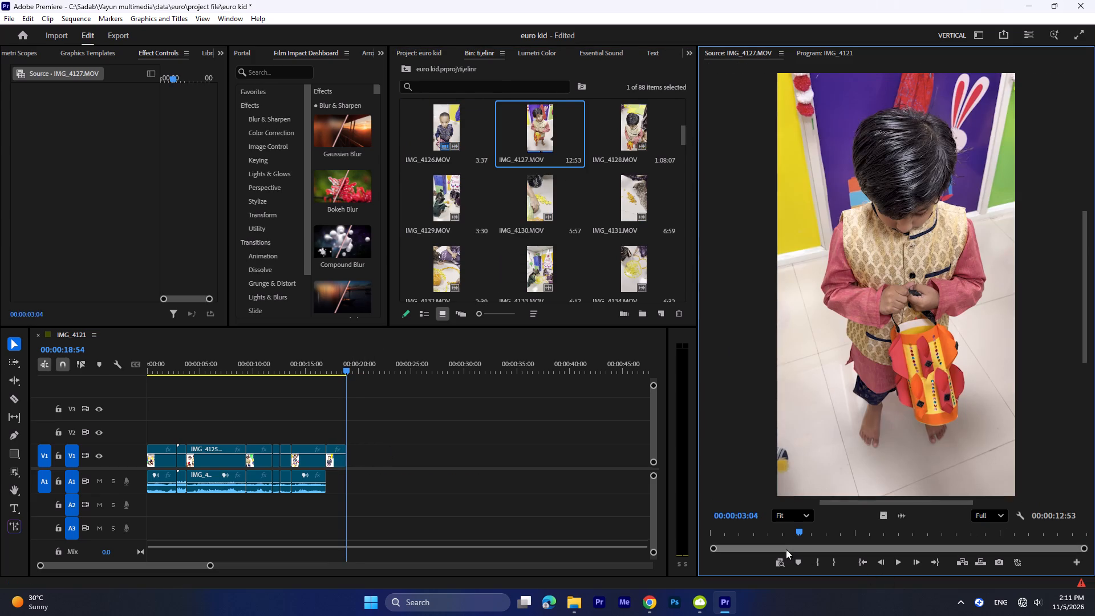
{"action": "left_click_drag", "start_coordinate": [782, 542], "coordinate": [874, 543]}
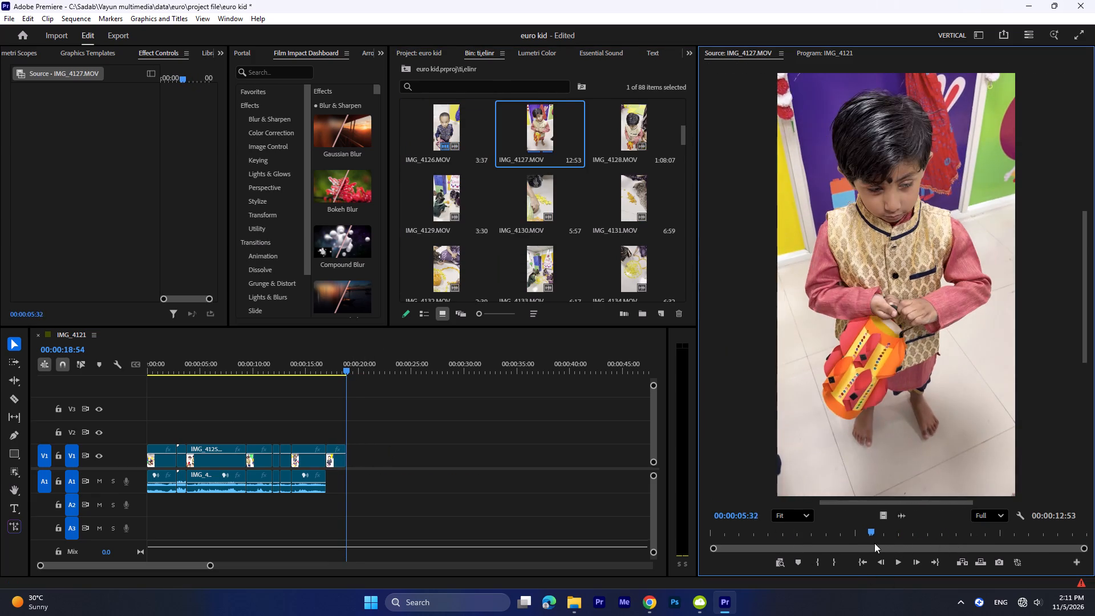
{"action": "left_click_drag", "start_coordinate": [874, 543], "coordinate": [908, 542]}
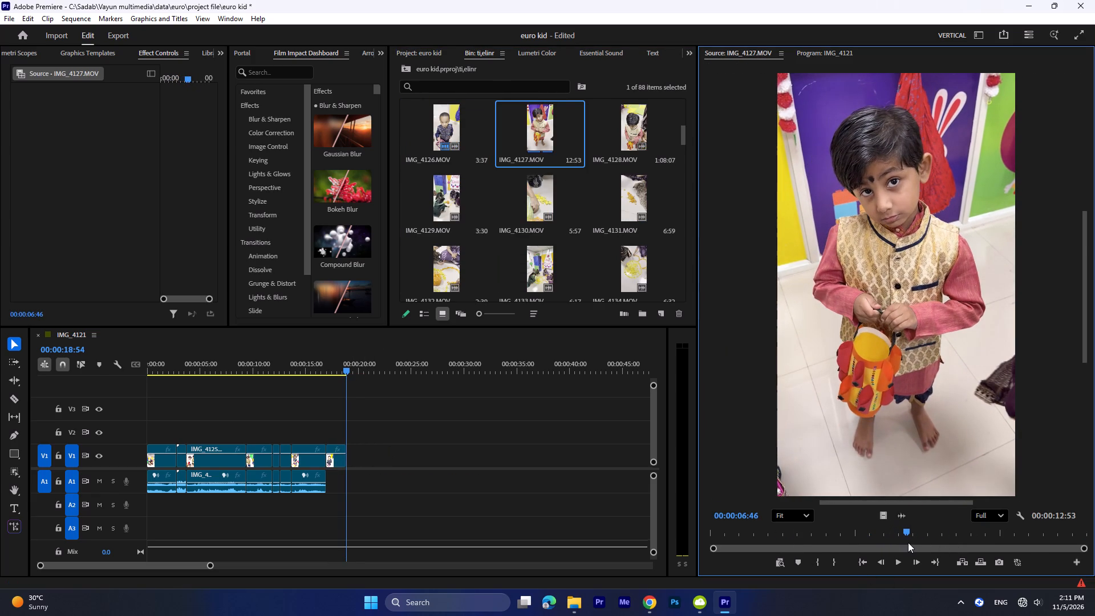
{"action": "left_click_drag", "start_coordinate": [908, 542], "coordinate": [955, 526]}
{"action": "key", "text": "i"}
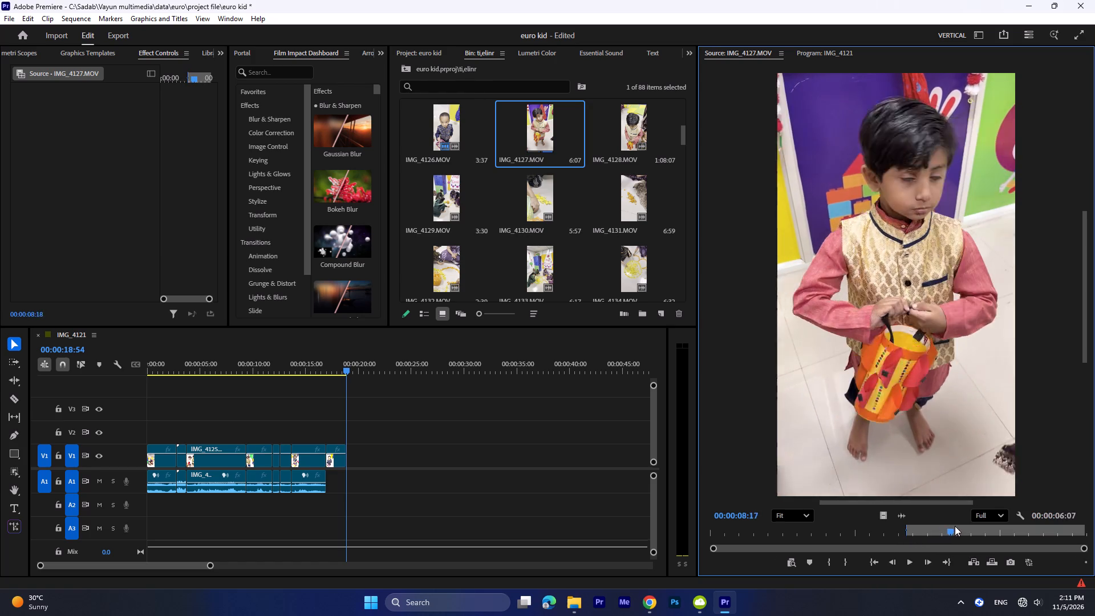
{"action": "left_click_drag", "start_coordinate": [955, 526], "coordinate": [956, 526]}
{"action": "left_click_drag", "start_coordinate": [888, 520], "coordinate": [362, 463]}
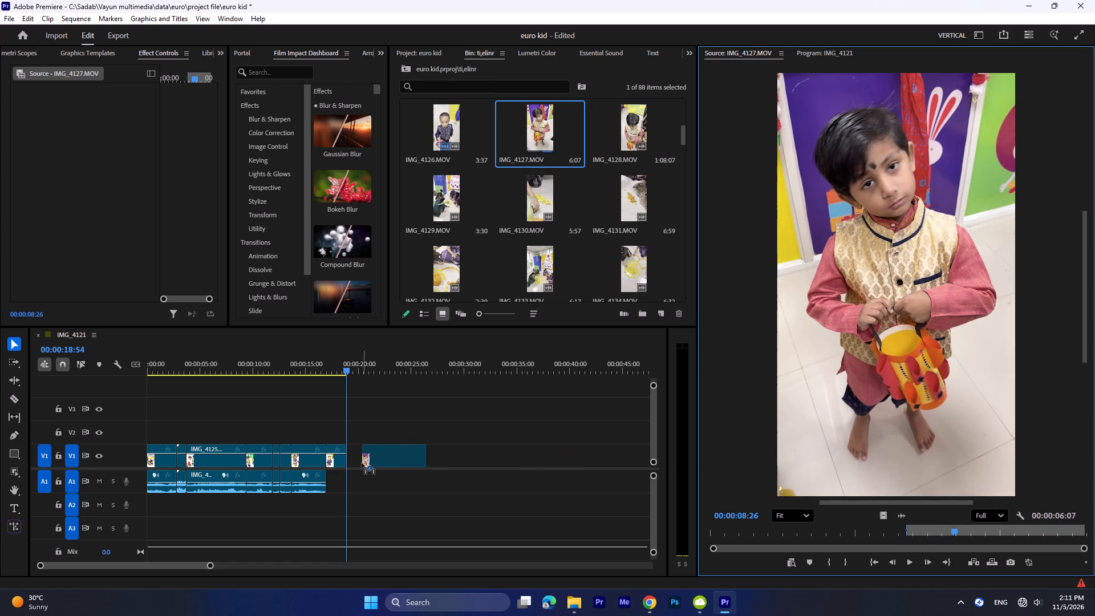
{"action": "left_click_drag", "start_coordinate": [362, 463], "coordinate": [348, 459]}
Play across the cut into IMG_4127.MOV and trim the end of that clip back to 00:00:20:33.
{"action": "left_click_drag", "start_coordinate": [351, 371], "coordinate": [340, 369]}
{"action": "key", "text": "space"}
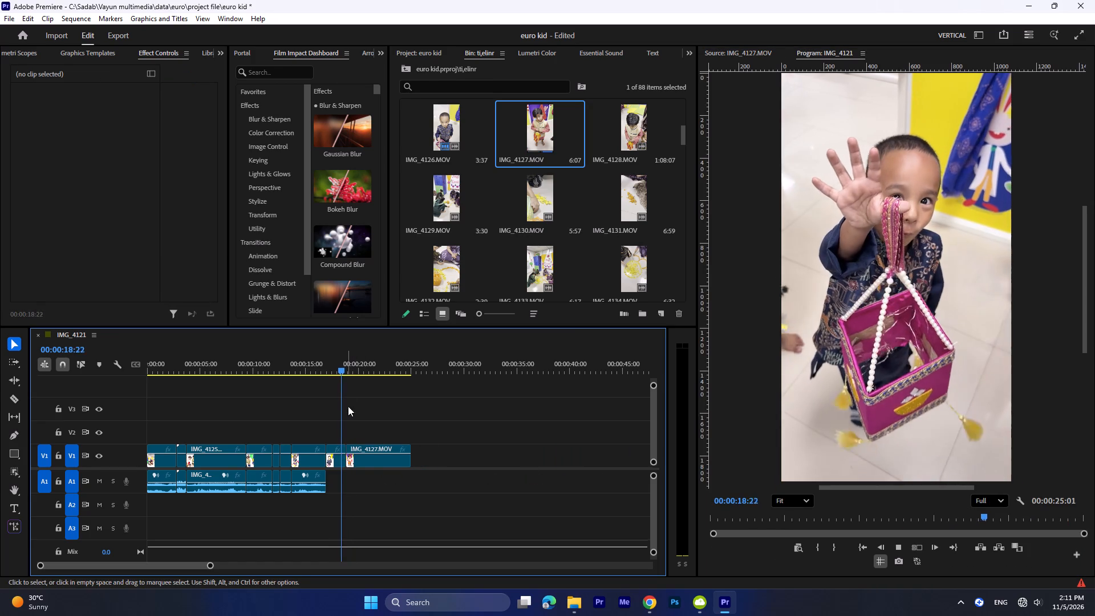
{"action": "key", "text": "space"}
{"action": "left_click", "coordinate": [362, 457]}
{"action": "key", "text": "space"}
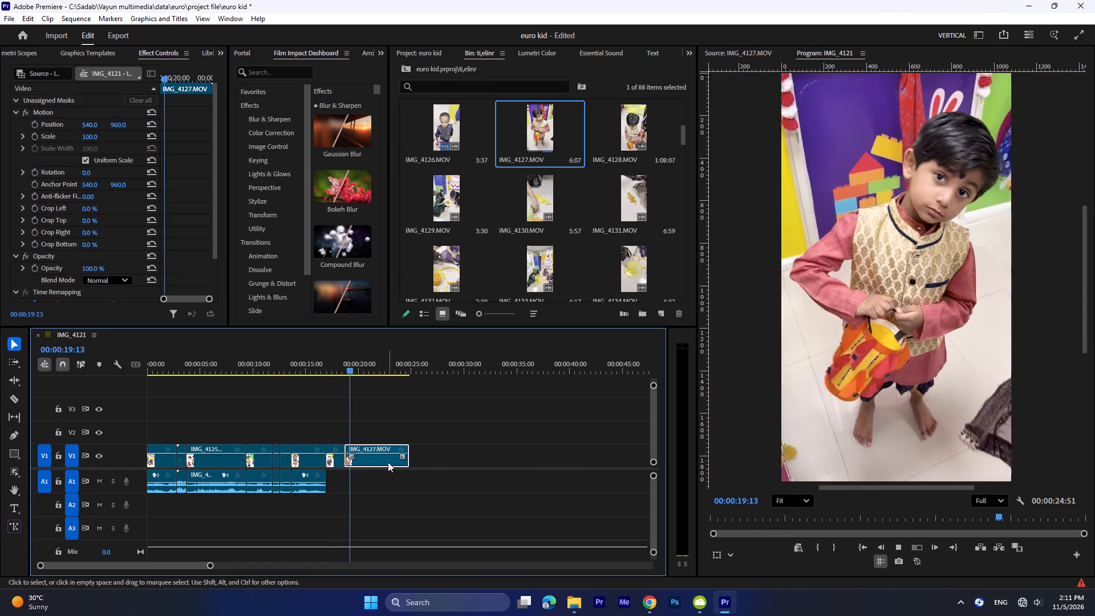
{"action": "key", "text": "space"}
{"action": "left_click_drag", "start_coordinate": [409, 460], "coordinate": [368, 451]}
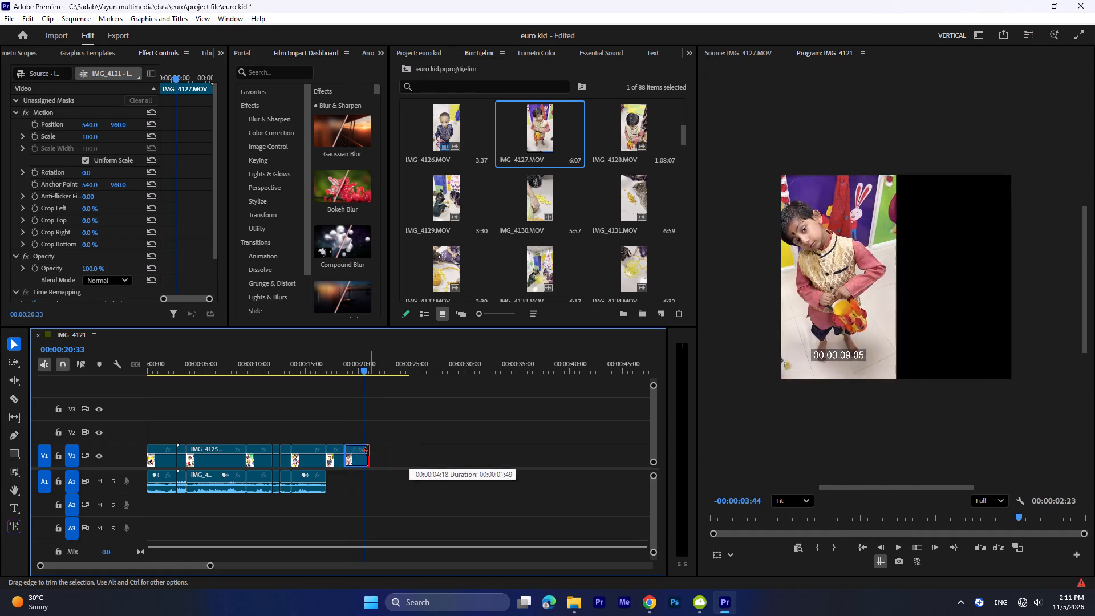
{"action": "left_click_drag", "start_coordinate": [368, 451], "coordinate": [367, 451]}
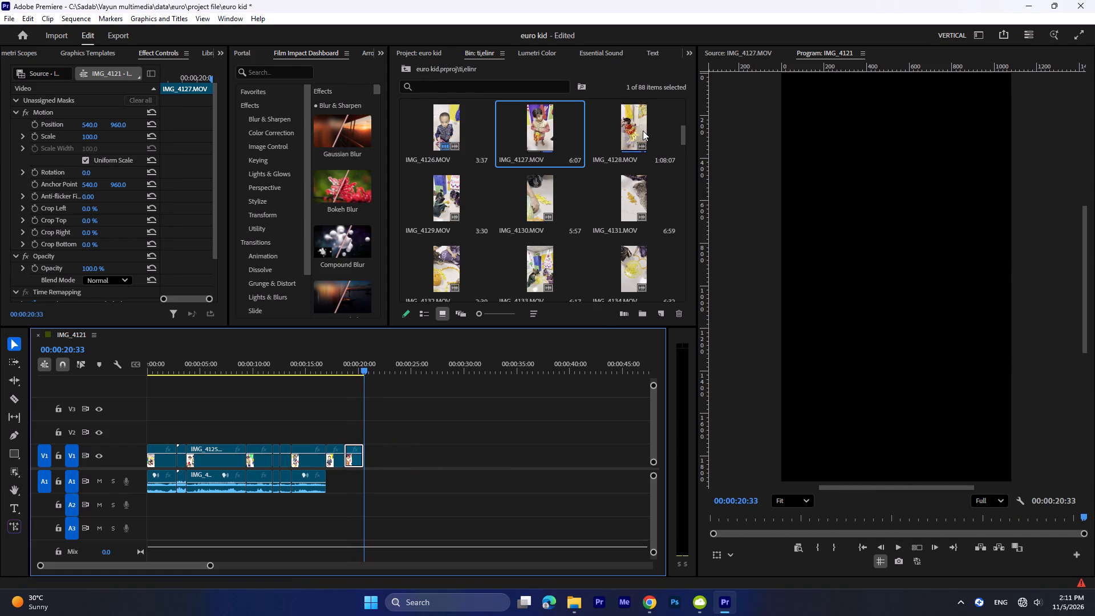
Review IMG_4128.MOV from start to end and place it with its audio on V1 and A1, starting at 00:00:26:34.
{"action": "double_click", "coordinate": [634, 131]}
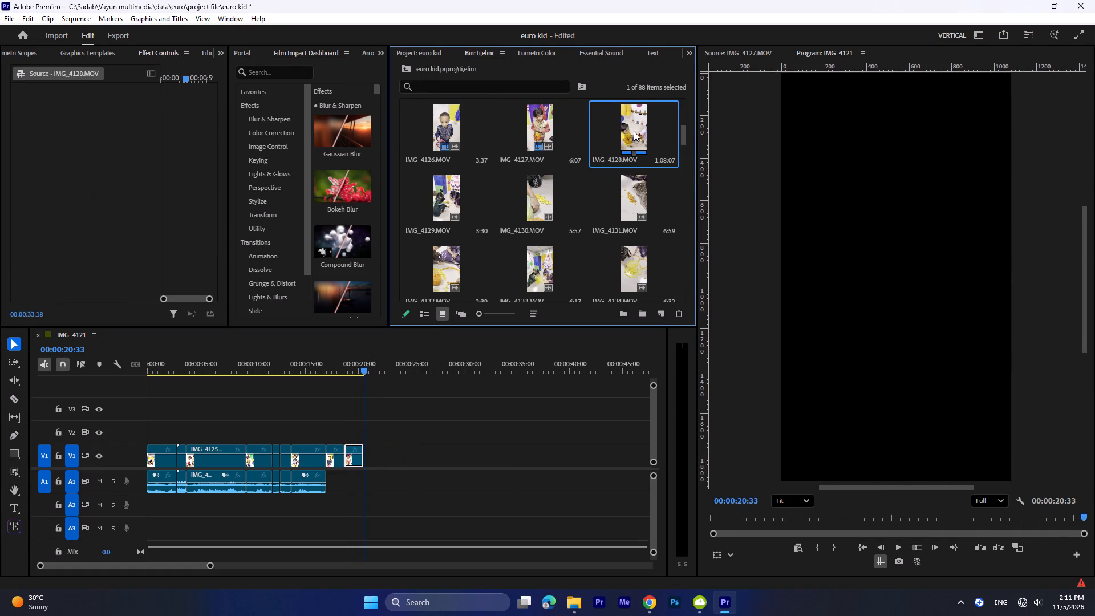
{"action": "left_click_drag", "start_coordinate": [898, 536], "coordinate": [728, 566]}
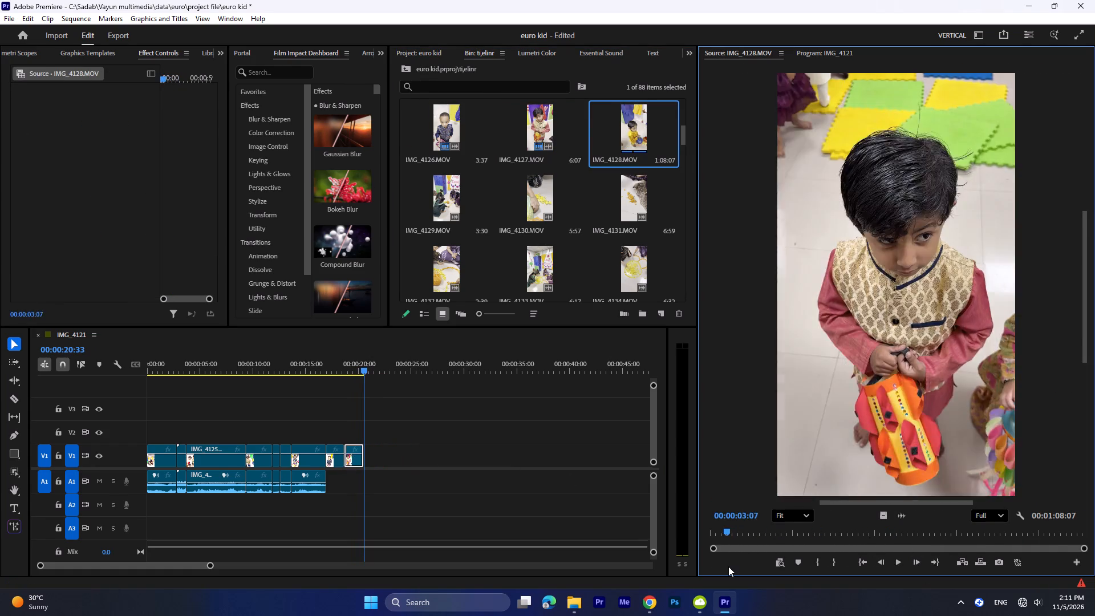
{"action": "left_click_drag", "start_coordinate": [728, 566], "coordinate": [782, 556]}
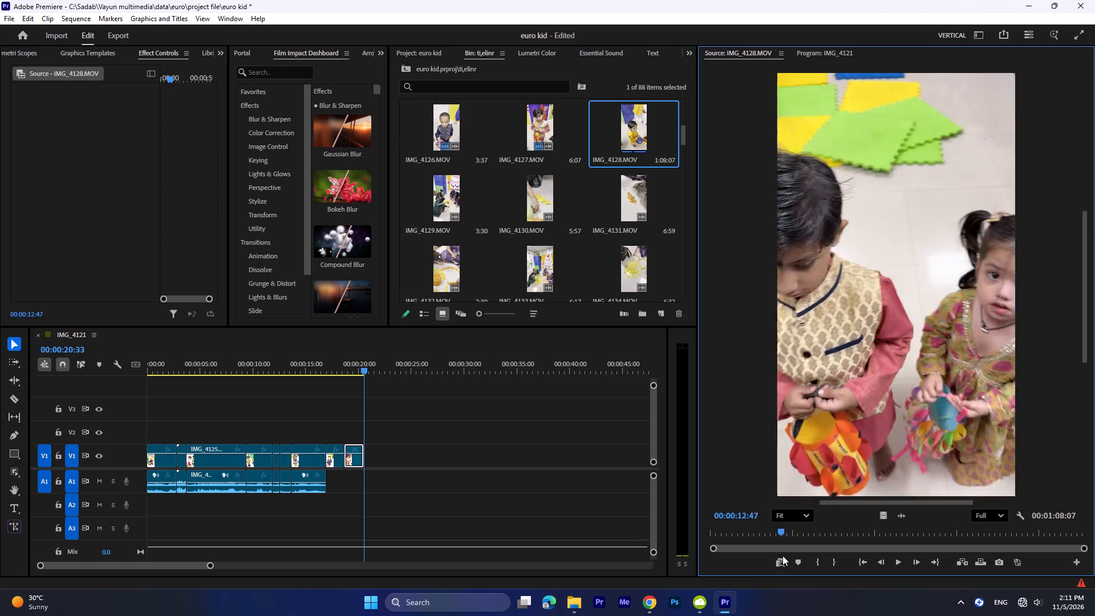
{"action": "left_click_drag", "start_coordinate": [782, 556], "coordinate": [832, 552]}
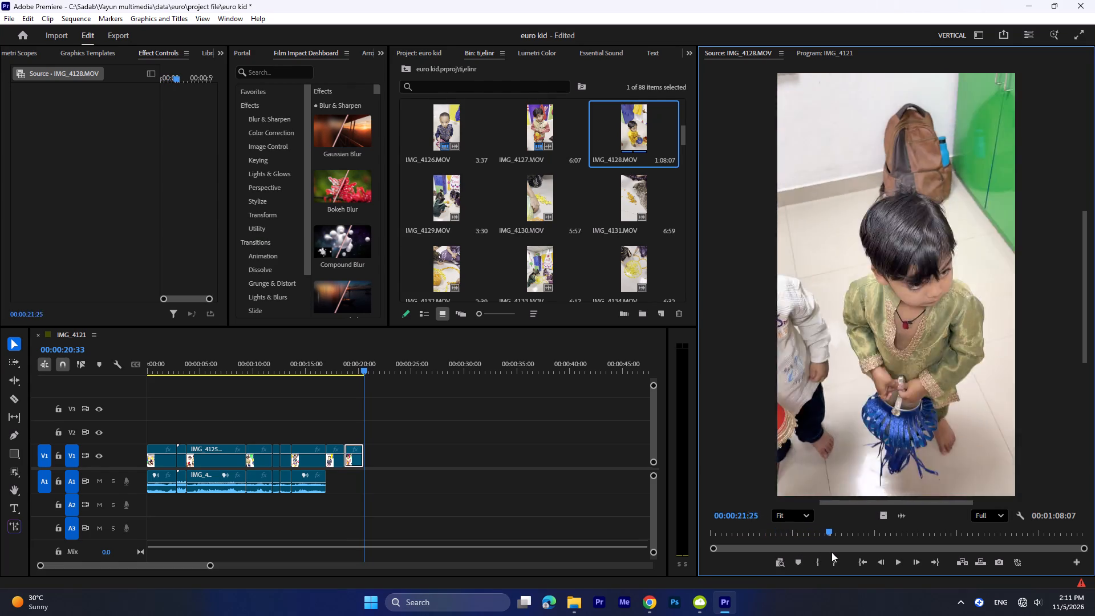
{"action": "left_click_drag", "start_coordinate": [832, 552], "coordinate": [923, 558]}
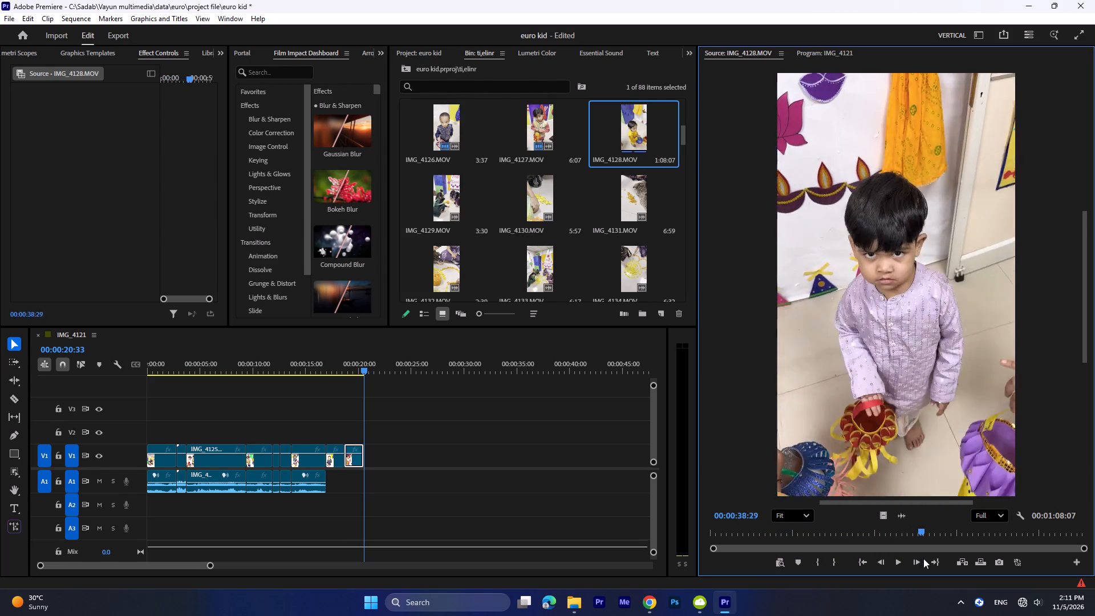
{"action": "left_click_drag", "start_coordinate": [923, 558], "coordinate": [1032, 569]}
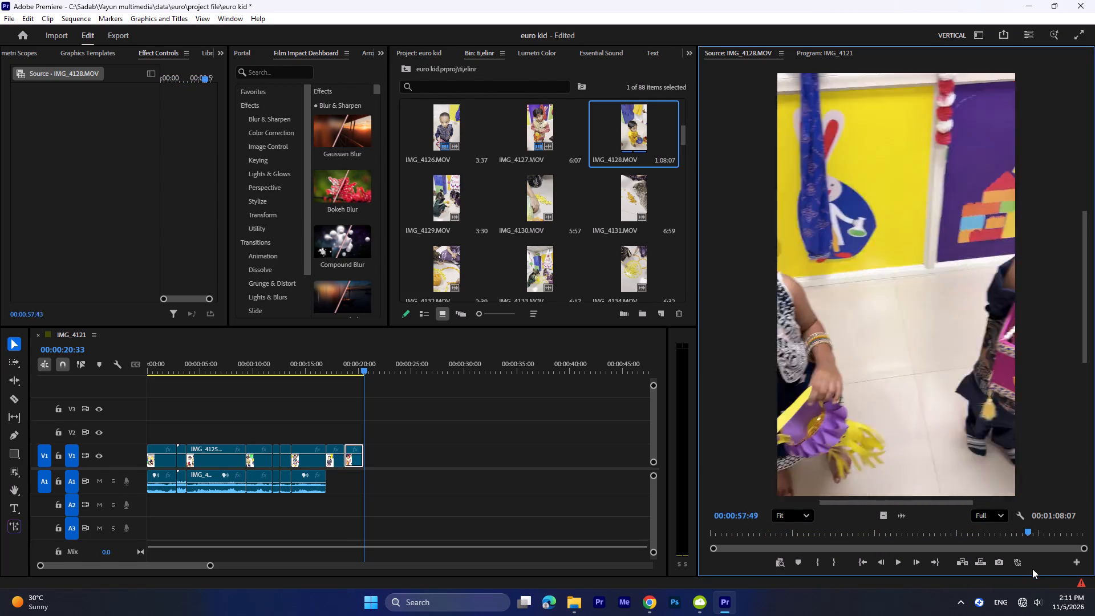
{"action": "left_click_drag", "start_coordinate": [1032, 569], "coordinate": [1083, 574]}
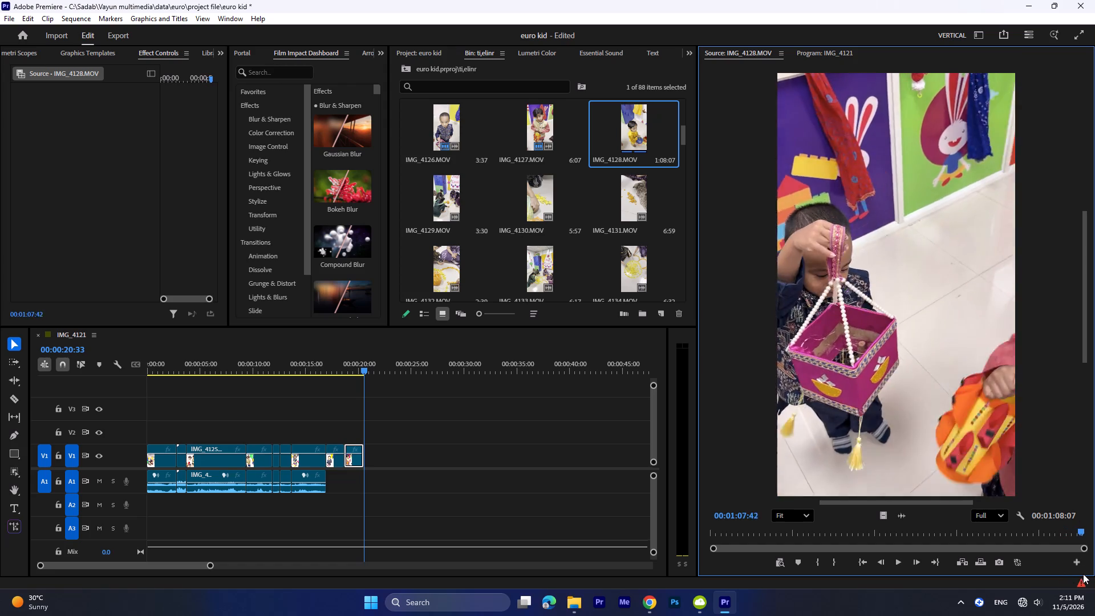
{"action": "left_click_drag", "start_coordinate": [1083, 574], "coordinate": [951, 574]}
{"action": "left_click_drag", "start_coordinate": [947, 574], "coordinate": [926, 576]}
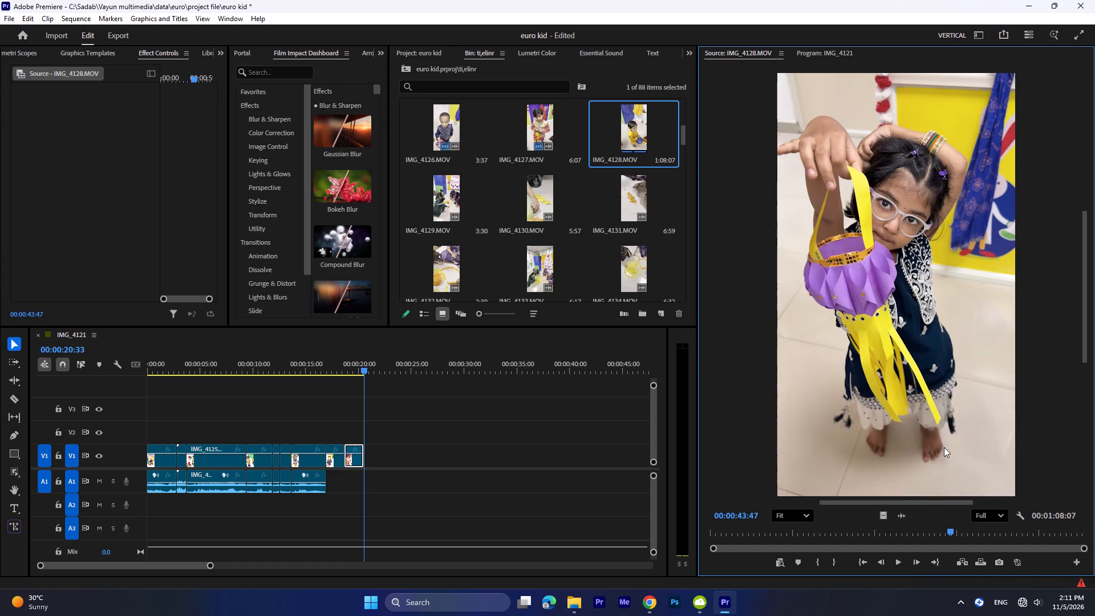
{"action": "left_click_drag", "start_coordinate": [959, 342], "coordinate": [428, 473]}
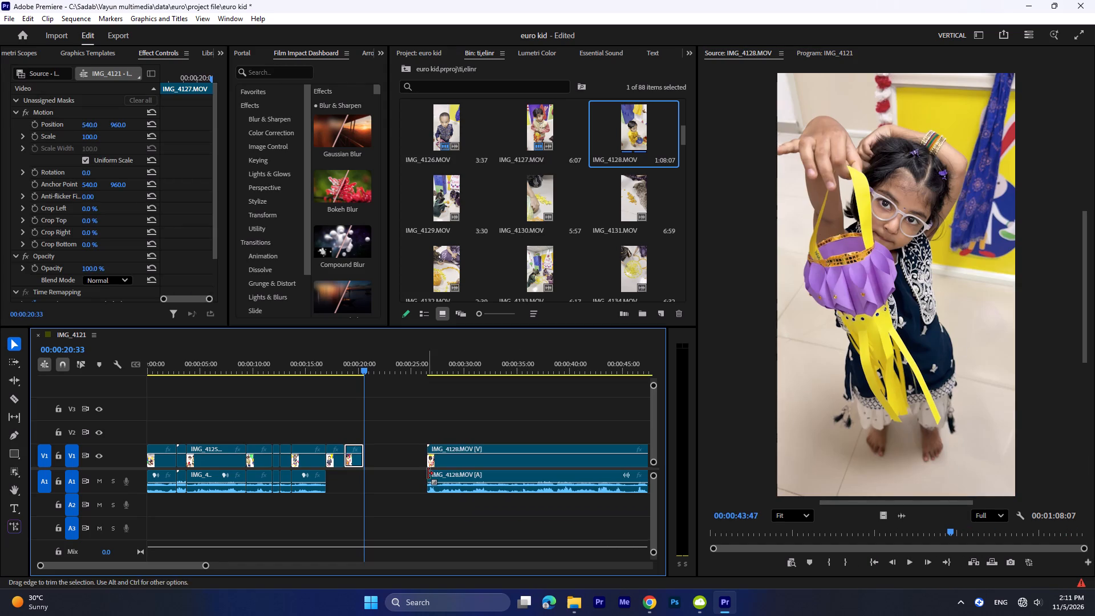
Find the boy with the orange lantern in IMG_4128.MOV and ripple-trim about 8 seconds off the start of the clip.
{"action": "left_click_drag", "start_coordinate": [392, 360], "coordinate": [439, 368]}
{"action": "left_click_drag", "start_coordinate": [439, 368], "coordinate": [484, 373]}
{"action": "scroll", "coordinate": [453, 399], "scroll_direction": "down", "scroll_amount": 5}
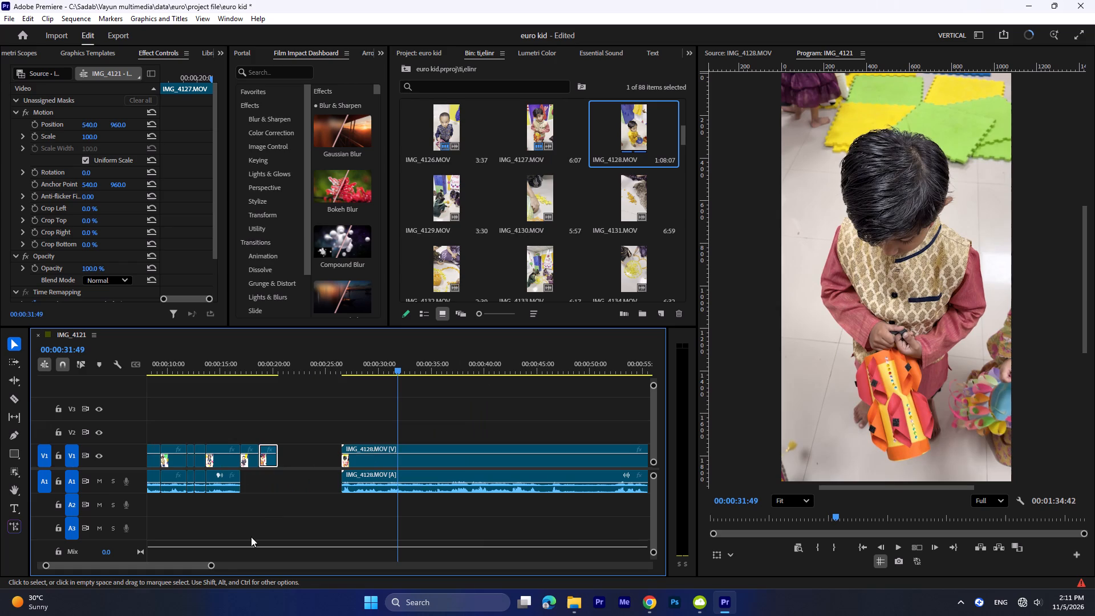
{"action": "left_click_drag", "start_coordinate": [210, 562], "coordinate": [321, 591]}
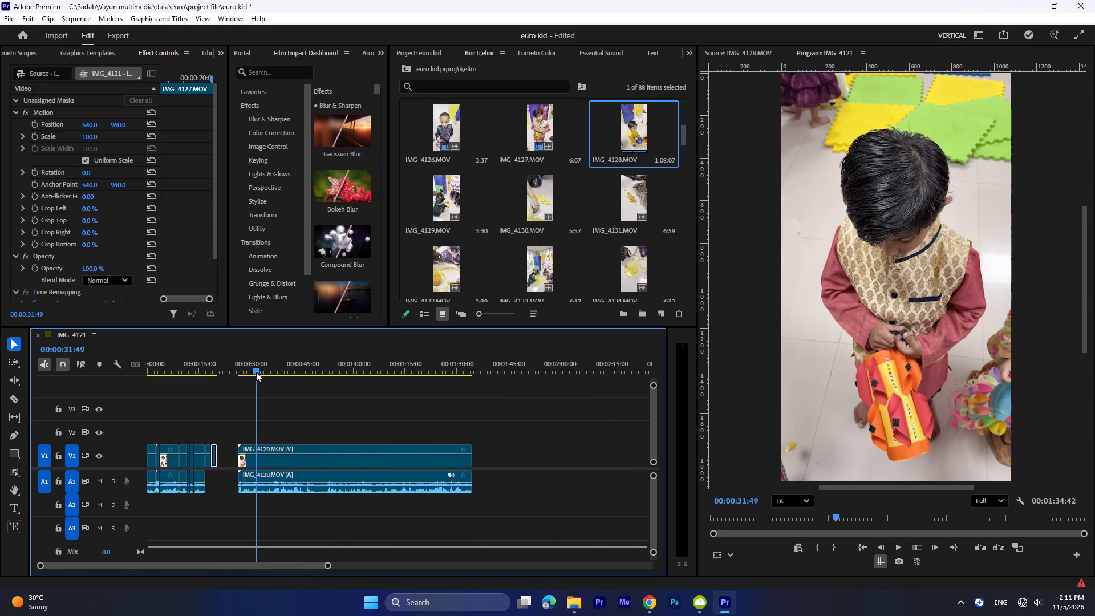
{"action": "left_click_drag", "start_coordinate": [253, 370], "coordinate": [264, 371]}
{"action": "left_click_drag", "start_coordinate": [294, 420], "coordinate": [295, 520]}
{"action": "key", "text": "q"}
Play the opening of IMG_4128.MOV to 00:00:29:07 and ripple-trim the start of the clip up to there.
{"action": "key", "text": "space"}
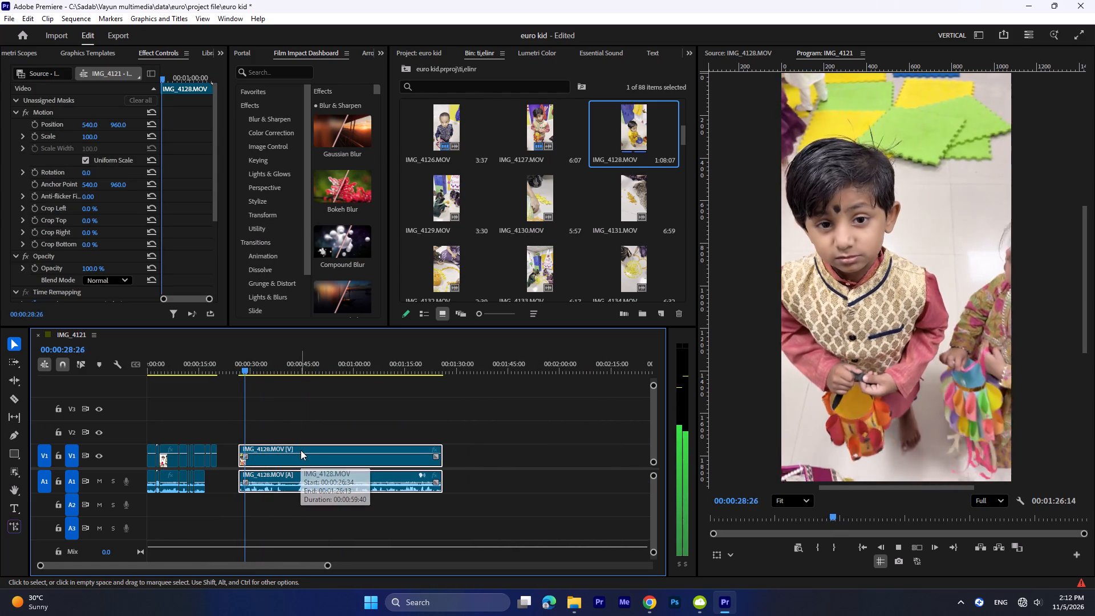
{"action": "key", "text": "space"}
{"action": "key", "text": "Tab"}
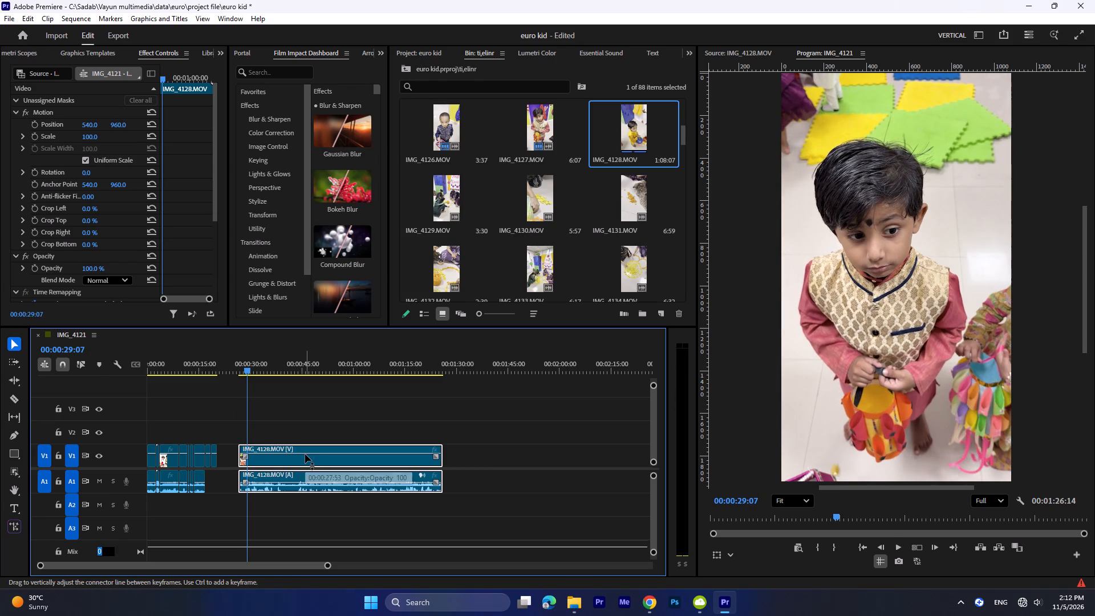
{"action": "left_click_drag", "start_coordinate": [307, 449], "coordinate": [310, 468]}
{"action": "left_click_drag", "start_coordinate": [325, 429], "coordinate": [325, 445]}
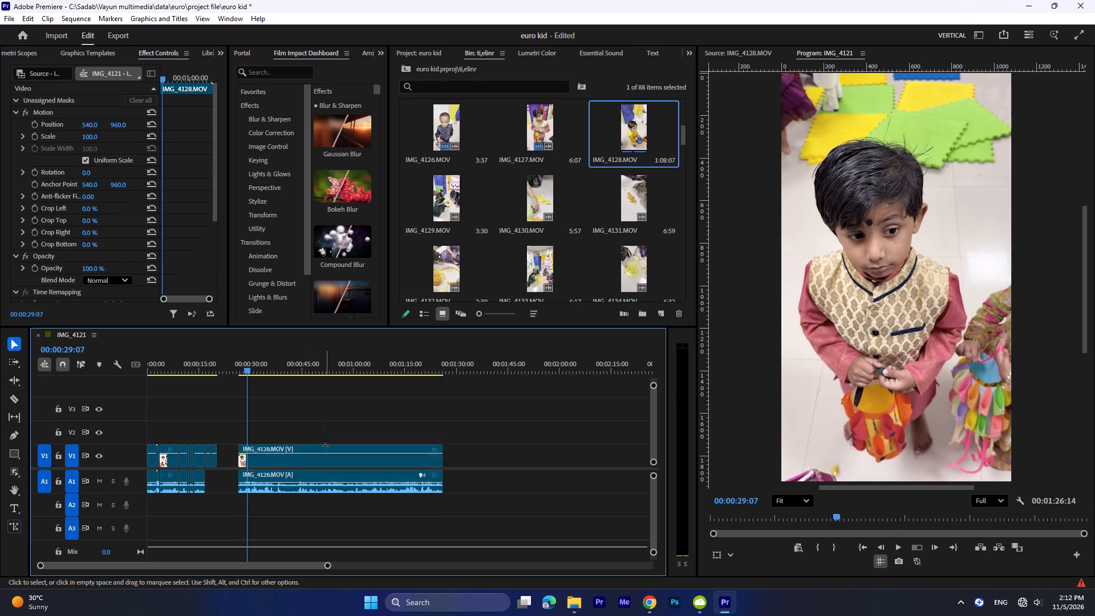
{"action": "left_click_drag", "start_coordinate": [325, 445], "coordinate": [322, 481]}
{"action": "key", "text": "q"}
Play through the IMG_4128.MOV clip, go back to 00:00:40:11 and split its video and audio there.
{"action": "key", "text": "space"}
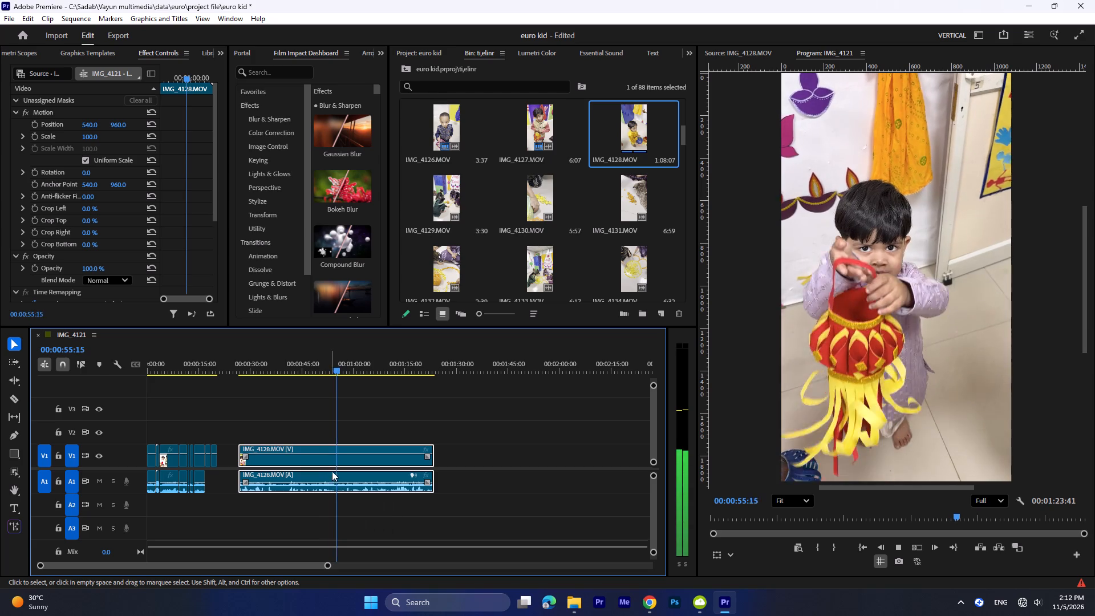
{"action": "key", "text": "space"}
{"action": "left_click_drag", "start_coordinate": [337, 369], "coordinate": [301, 369]}
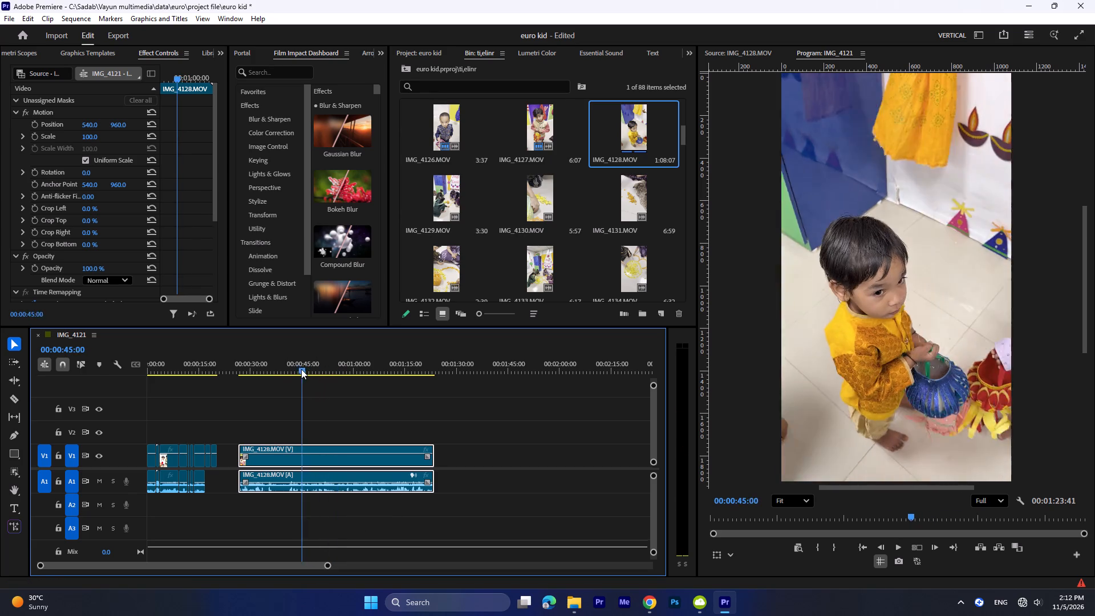
{"action": "left_click_drag", "start_coordinate": [301, 369], "coordinate": [273, 369]}
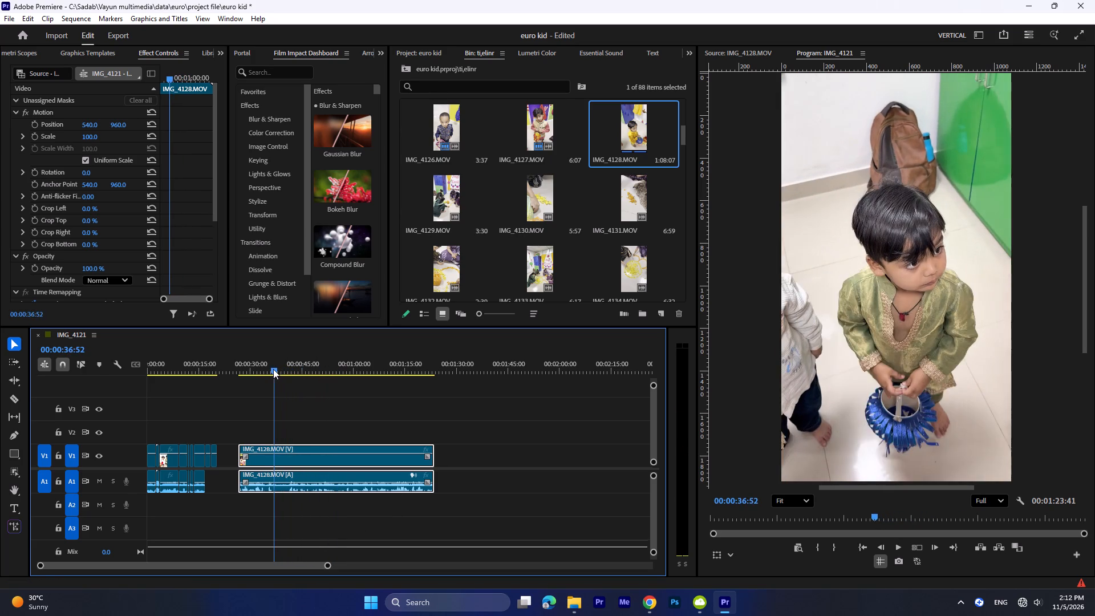
{"action": "left_click_drag", "start_coordinate": [273, 369], "coordinate": [285, 375]}
{"action": "left_click_drag", "start_coordinate": [314, 398], "coordinate": [299, 542]}
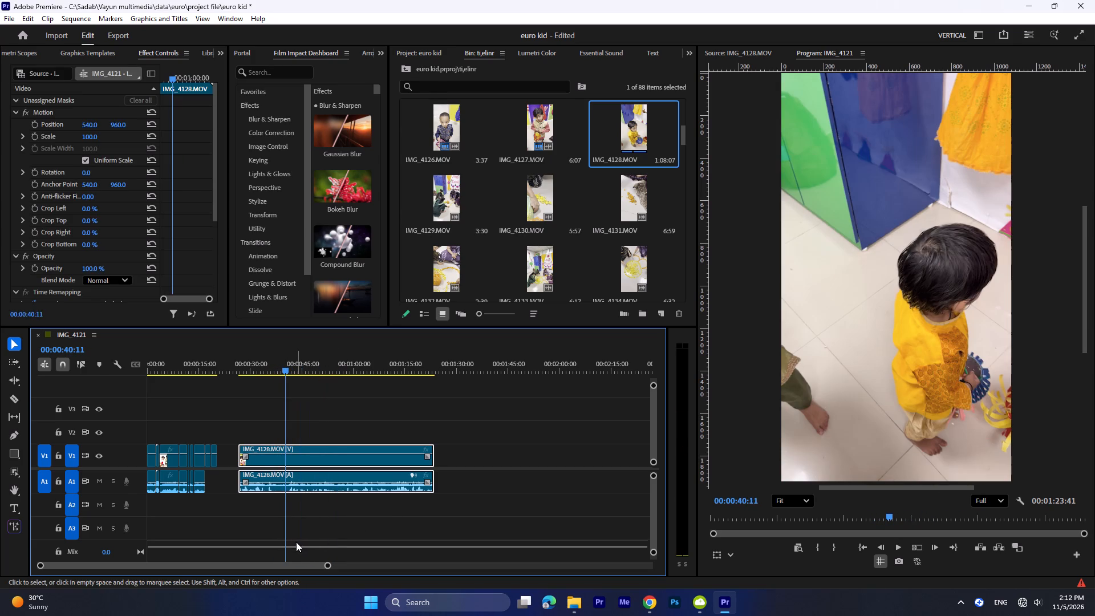
{"action": "key", "text": "w"}
Ripple-trim the start of the second IMG_4128.MOV segment up to about 00:00:53, at the boy with the red lantern.
{"action": "left_click_drag", "start_coordinate": [281, 371], "coordinate": [319, 379]}
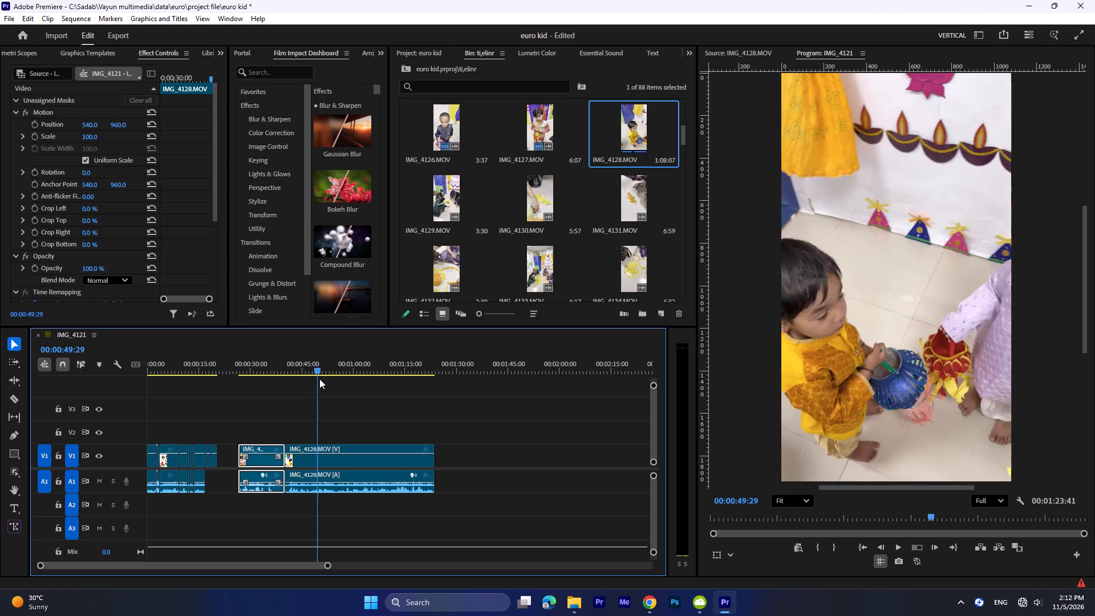
{"action": "left_click_drag", "start_coordinate": [319, 379], "coordinate": [334, 386]}
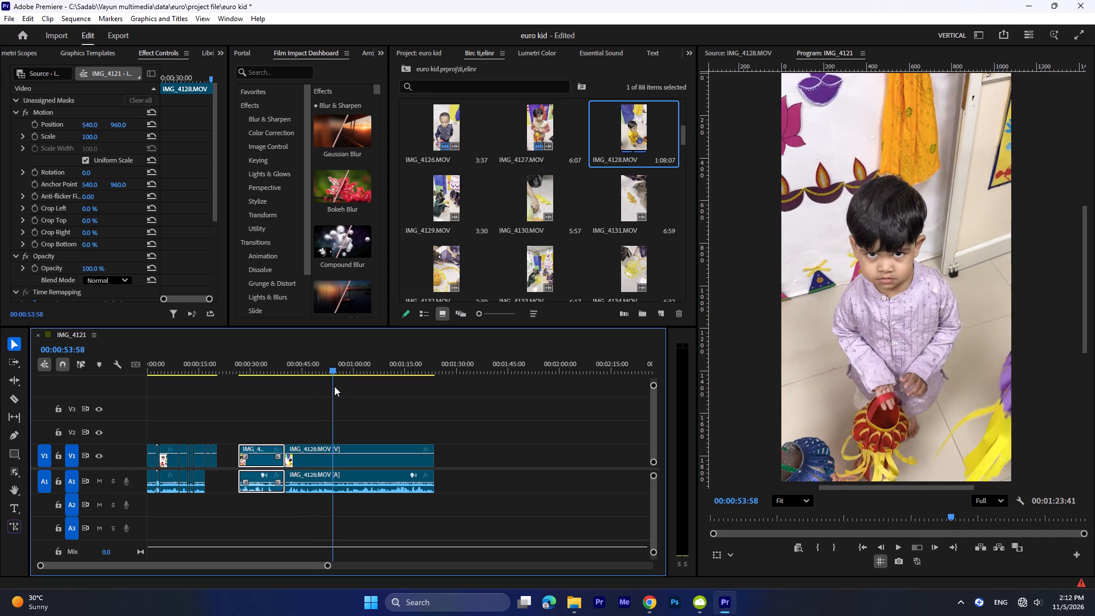
{"action": "left_click_drag", "start_coordinate": [334, 386], "coordinate": [331, 386]}
{"action": "key", "text": "q"}
Play the earlier lantern shots and scrub the two IMG_4128.MOV segments to compare which children appear in each.
{"action": "left_click_drag", "start_coordinate": [293, 372], "coordinate": [177, 376]}
{"action": "key", "text": "space"}
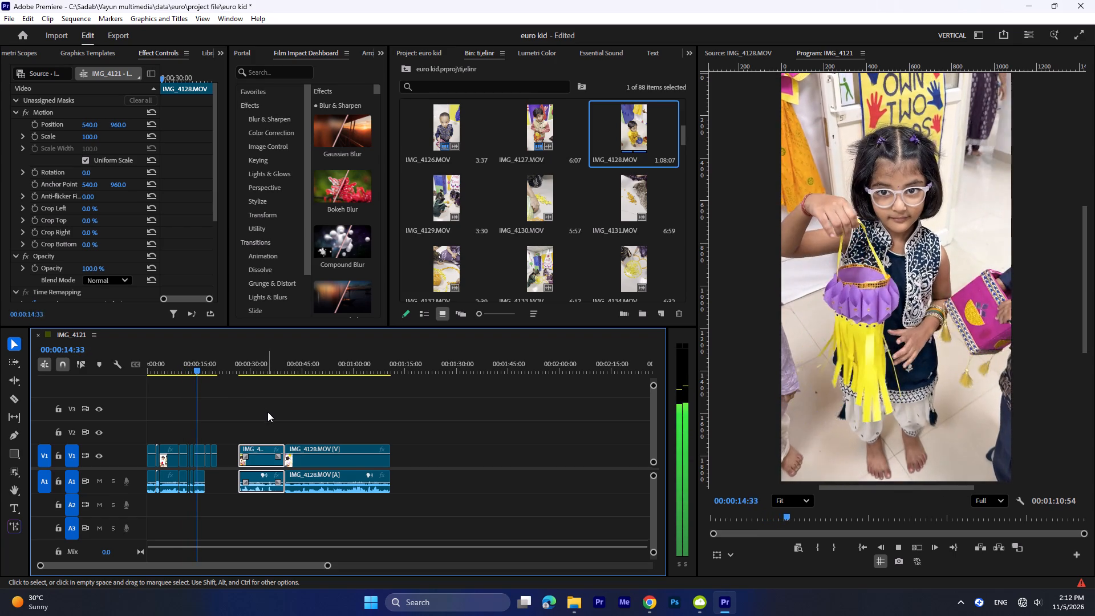
{"action": "key", "text": "space"}
{"action": "left_click", "coordinate": [200, 358]}
{"action": "left_click_drag", "start_coordinate": [238, 359], "coordinate": [294, 376]}
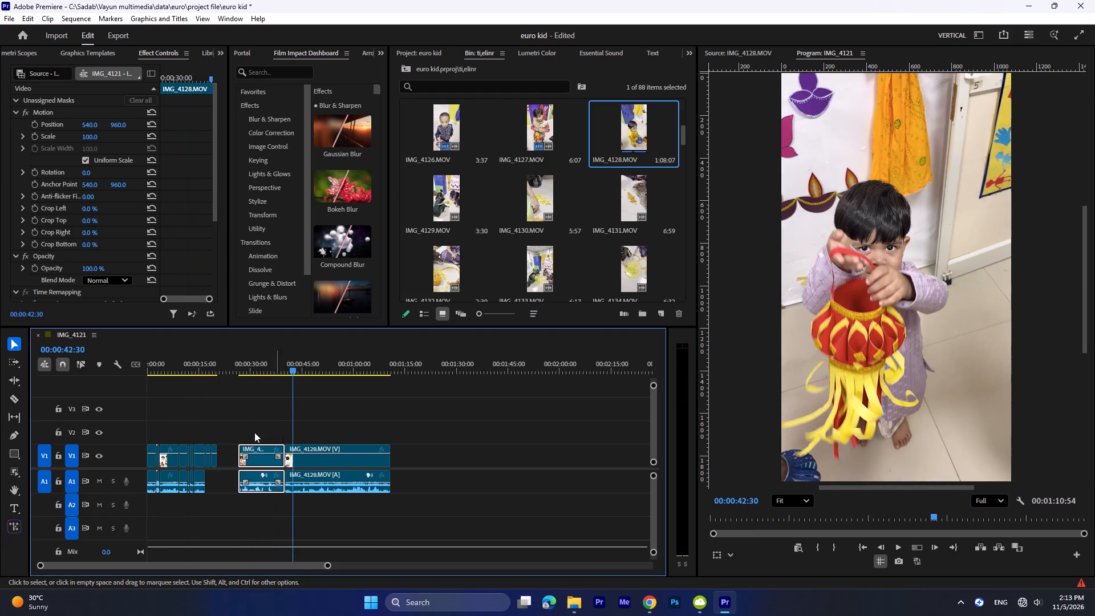
{"action": "left_click_drag", "start_coordinate": [271, 359], "coordinate": [262, 362]}
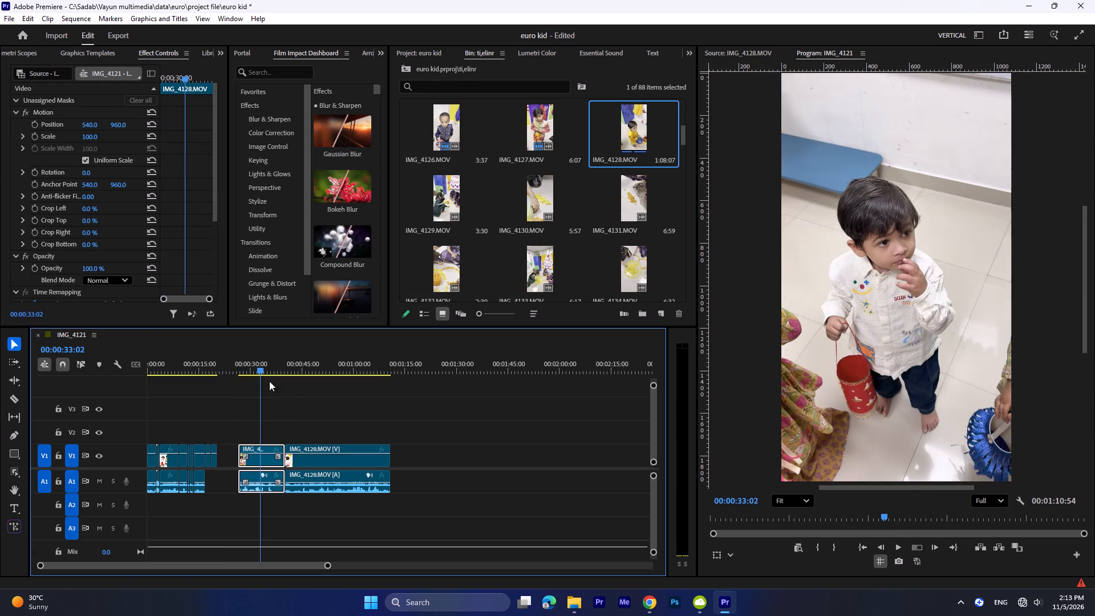
{"action": "left_click_drag", "start_coordinate": [253, 342], "coordinate": [218, 364]}
Move the IMG_4125.MOV segment at 00:00:11:07, both video and audio, beyond the IMG_4128.MOV clips to about 00:01:22.
{"action": "left_click_drag", "start_coordinate": [233, 370], "coordinate": [187, 374]}
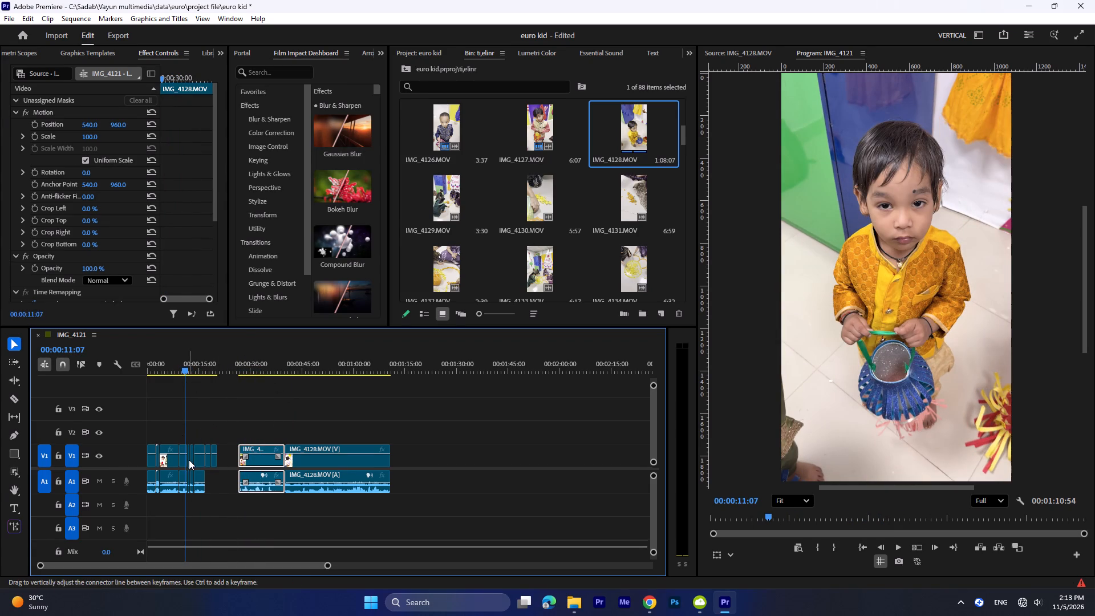
{"action": "left_click_drag", "start_coordinate": [185, 462], "coordinate": [435, 447]}
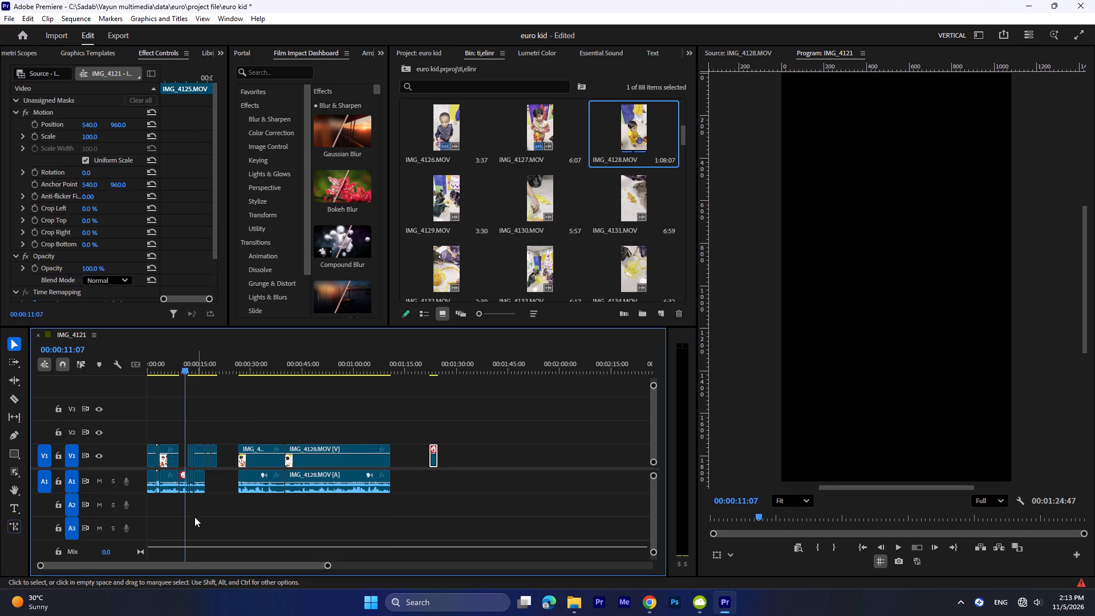
{"action": "left_click_drag", "start_coordinate": [186, 491], "coordinate": [435, 481]}
Move all remaining segments between the IMG_4124.MOV clip and the first IMG_4128.MOV segment together to about 00:01:45.
{"action": "left_click_drag", "start_coordinate": [189, 374], "coordinate": [164, 372]}
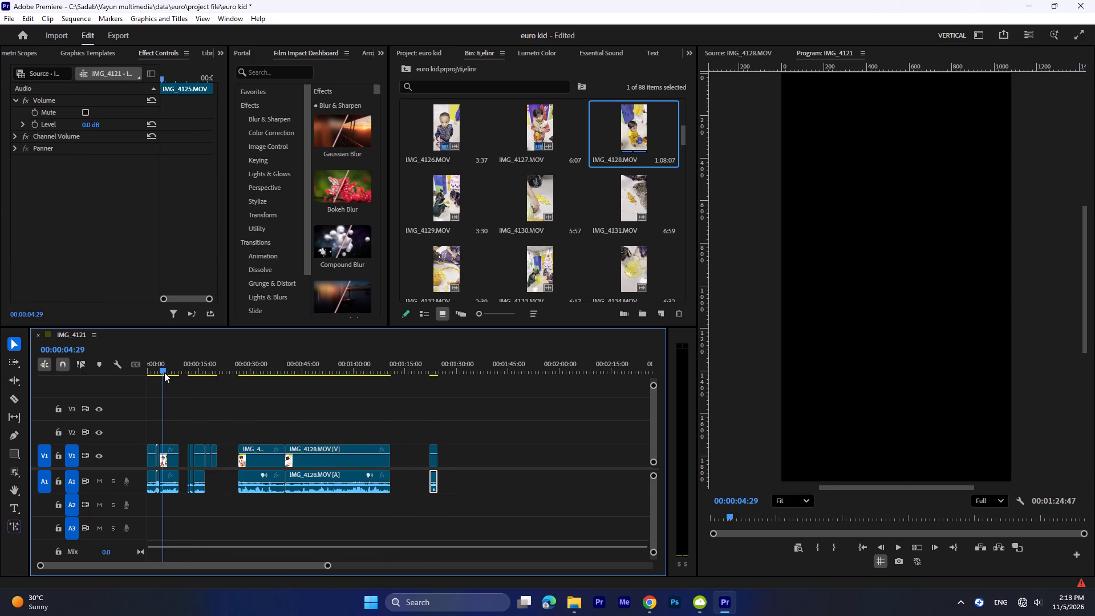
{"action": "left_click_drag", "start_coordinate": [164, 372], "coordinate": [174, 378]}
{"action": "left_click_drag", "start_coordinate": [226, 419], "coordinate": [164, 477]}
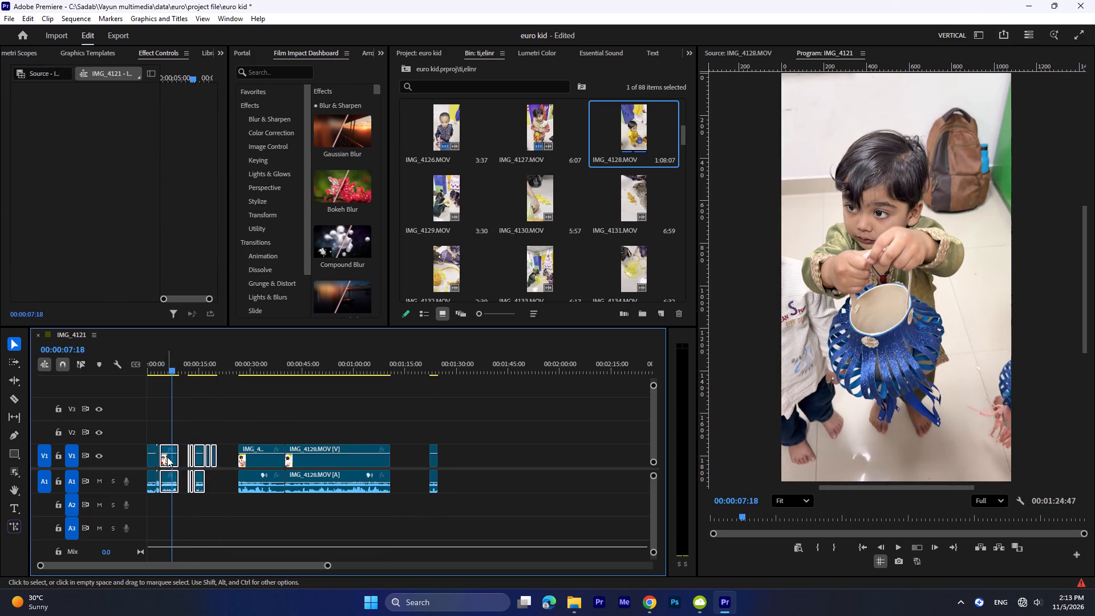
{"action": "left_click_drag", "start_coordinate": [167, 457], "coordinate": [514, 468]}
Move both IMG_4128.MOV segments with their audio to directly after the IMG_4124.MOV clip, at about 00:00:03:43.
{"action": "left_click_drag", "start_coordinate": [281, 414], "coordinate": [274, 500]}
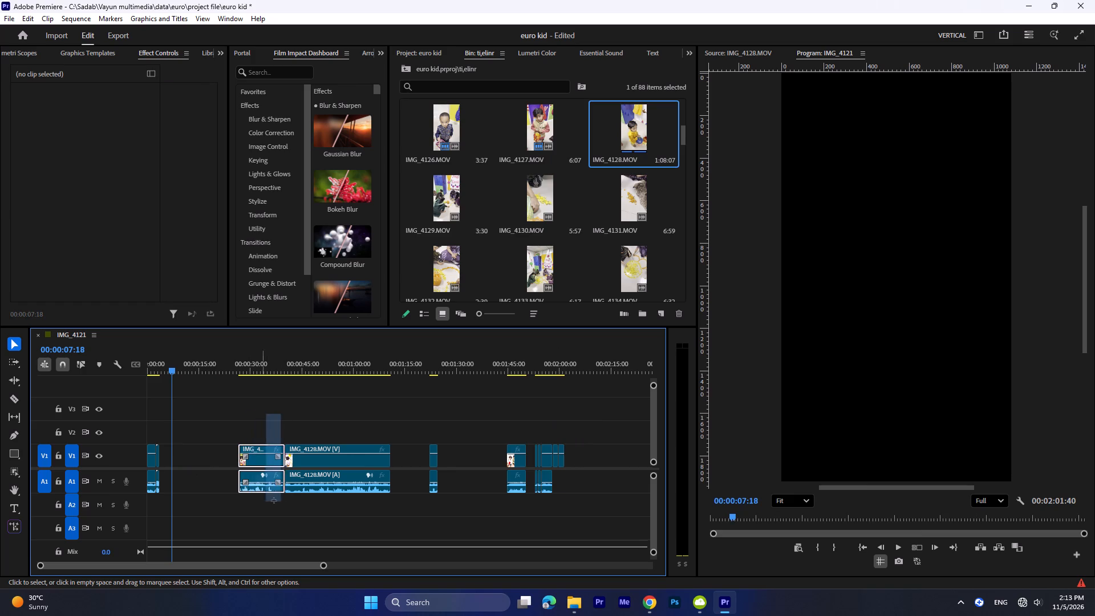
{"action": "left_click_drag", "start_coordinate": [274, 500], "coordinate": [297, 489]}
{"action": "left_click", "coordinate": [307, 484]}
{"action": "left_click_drag", "start_coordinate": [312, 461], "coordinate": [240, 455]}
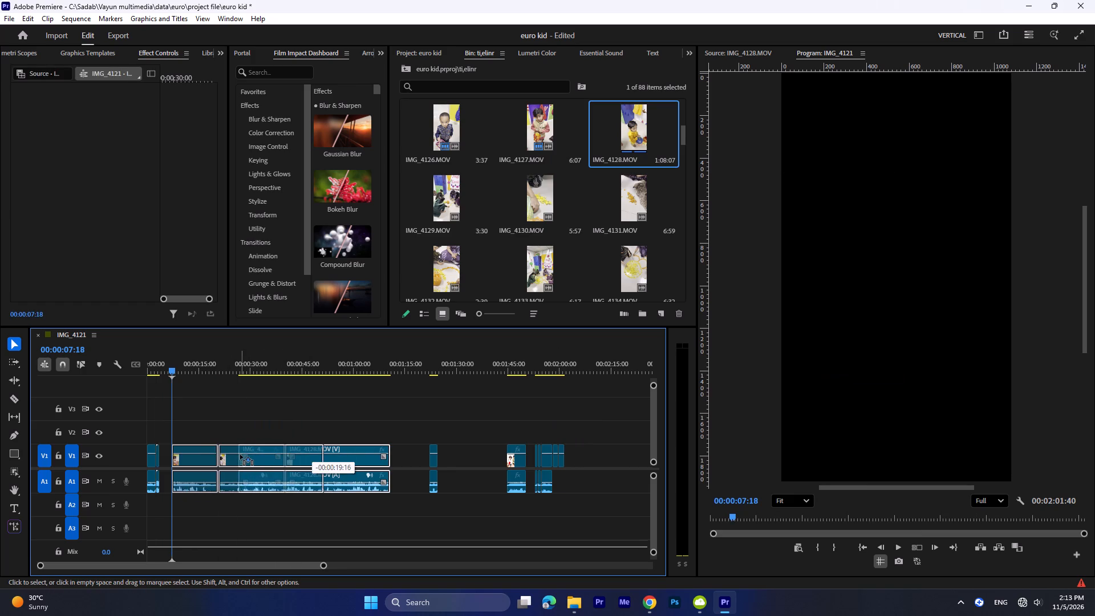
{"action": "left_click_drag", "start_coordinate": [240, 455], "coordinate": [234, 455]}
Ripple-delete the IMG_4124.MOV clip, video and audio, from just before the first IMG_4128.MOV segment.
{"action": "left_click_drag", "start_coordinate": [196, 363], "coordinate": [158, 364]}
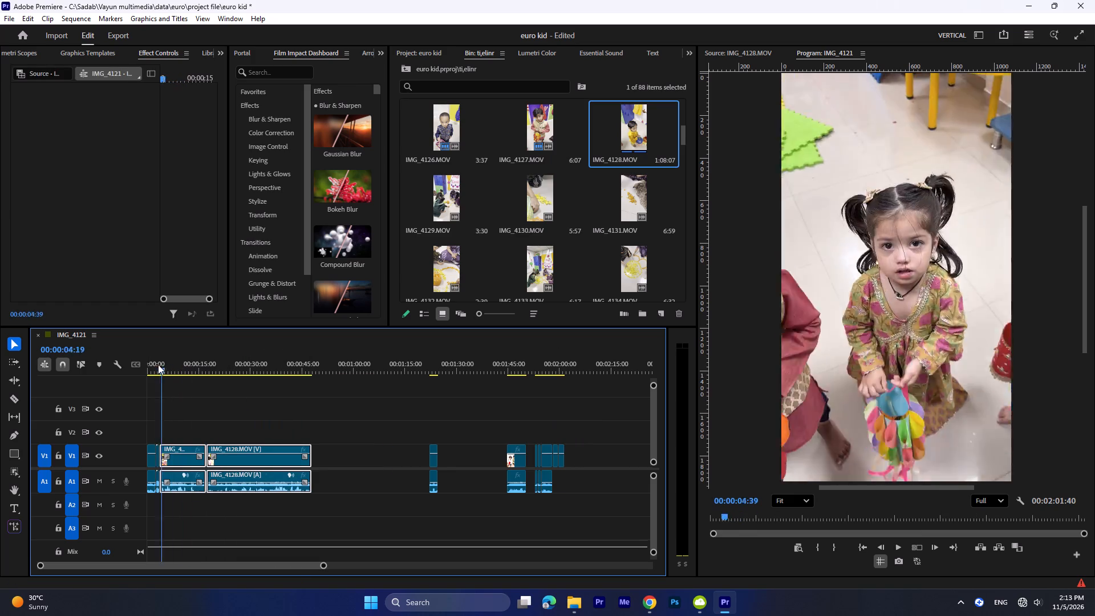
{"action": "left_click_drag", "start_coordinate": [158, 364], "coordinate": [160, 368]}
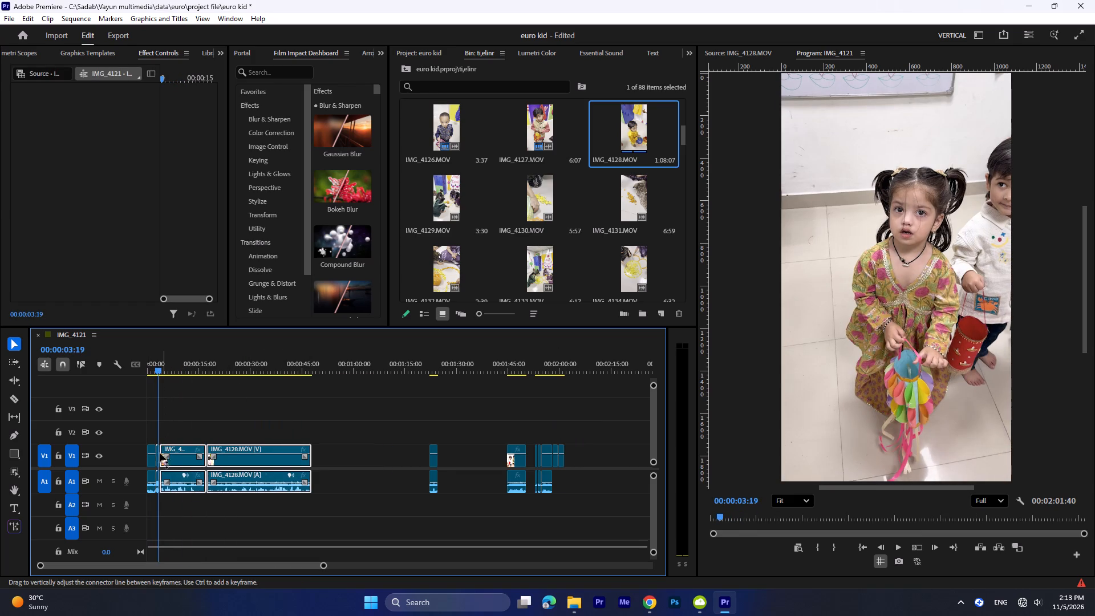
{"action": "left_click", "coordinate": [157, 457]}
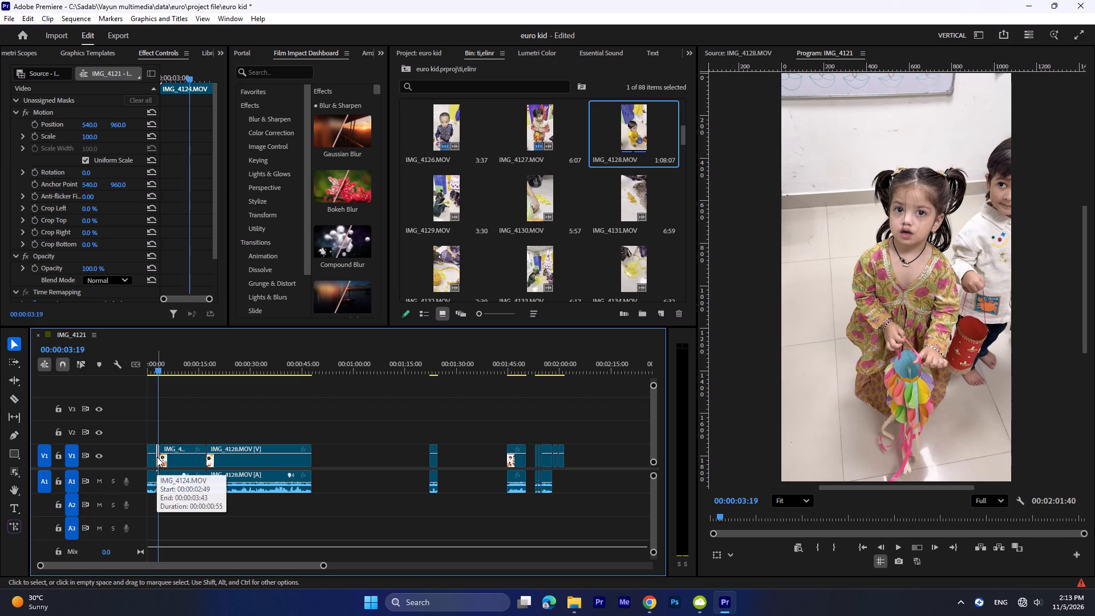
{"action": "left_click_drag", "start_coordinate": [157, 512], "coordinate": [189, 505]}
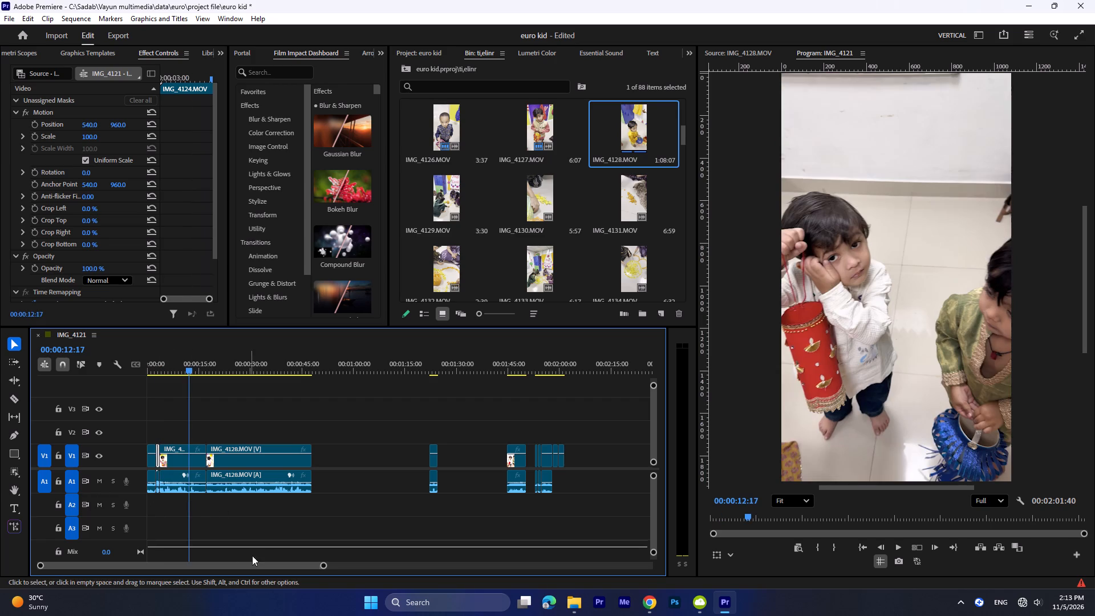
{"action": "left_click_drag", "start_coordinate": [323, 564], "coordinate": [238, 553]}
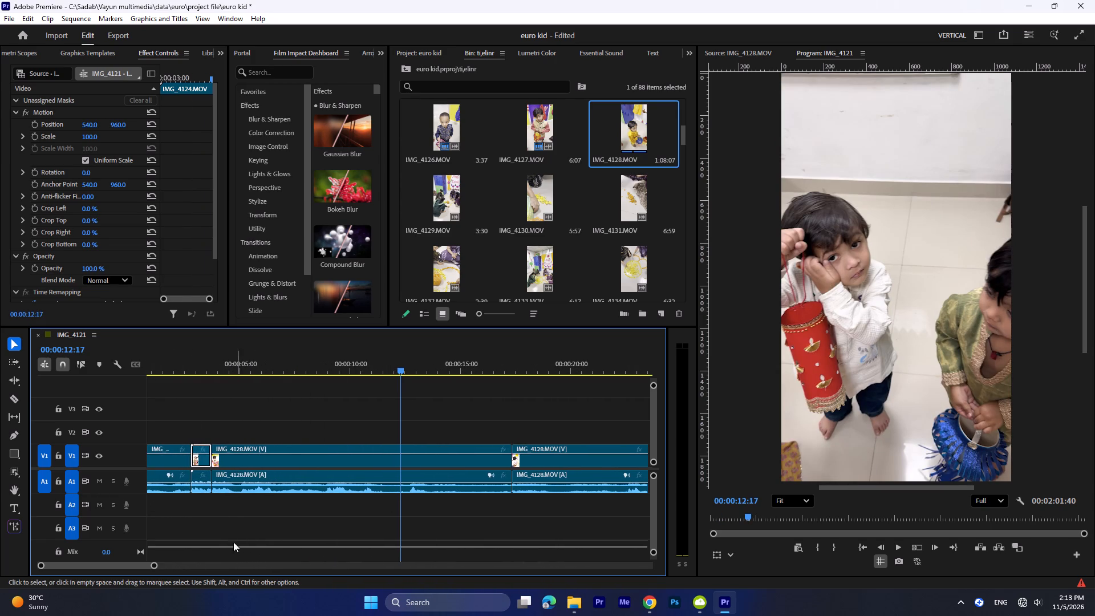
{"action": "left_click_drag", "start_coordinate": [210, 523], "coordinate": [202, 449]}
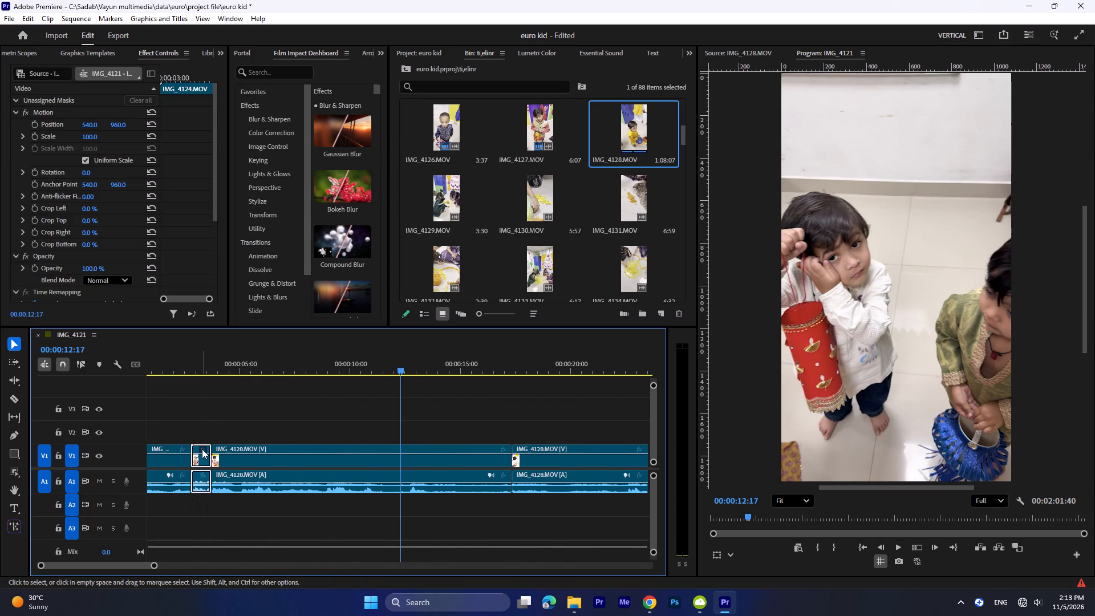
{"action": "key", "text": "s"}
Play the sequence from its start through the first IMG_4128.MOV segment to review the shots and their transition into the second segment.
{"action": "left_click_drag", "start_coordinate": [218, 374], "coordinate": [157, 371]}
{"action": "key", "text": "space"}
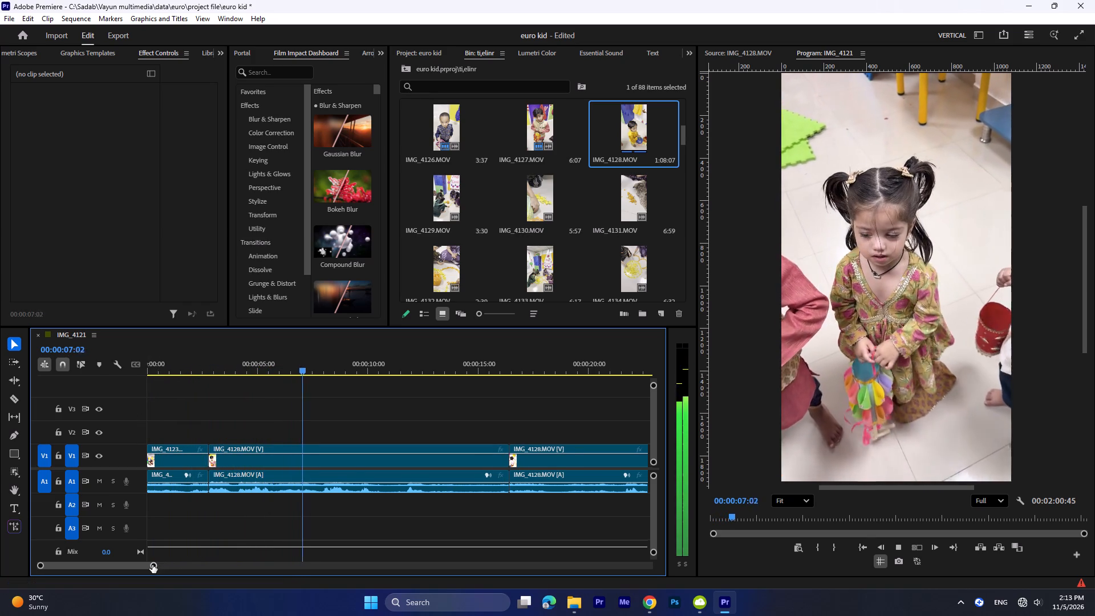
{"action": "left_click_drag", "start_coordinate": [152, 565], "coordinate": [259, 565]}
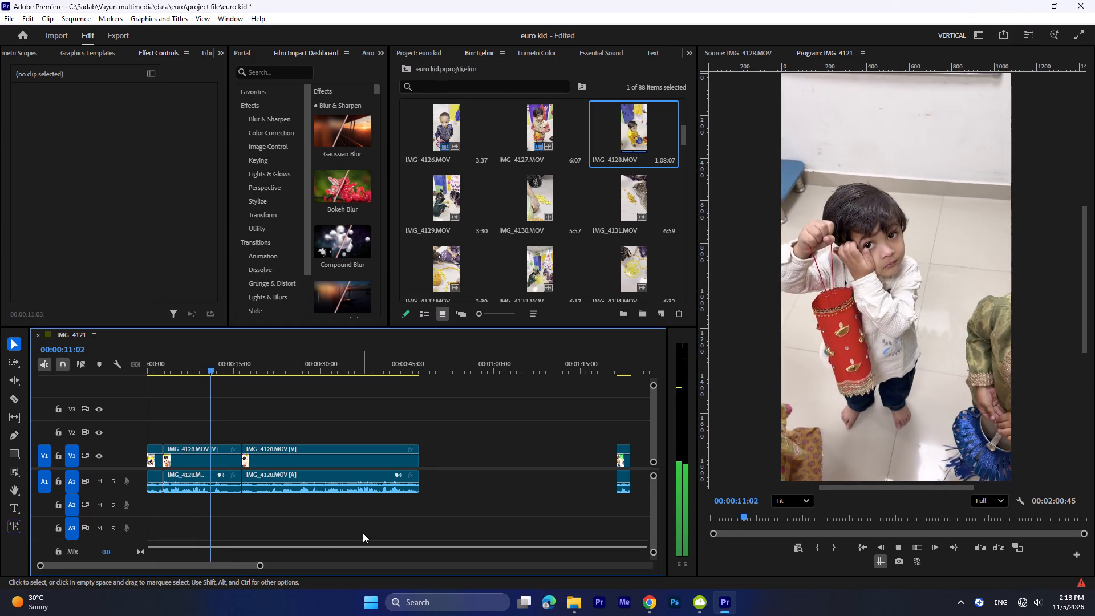
{"action": "key", "text": "space"}
{"action": "key", "text": "space"}
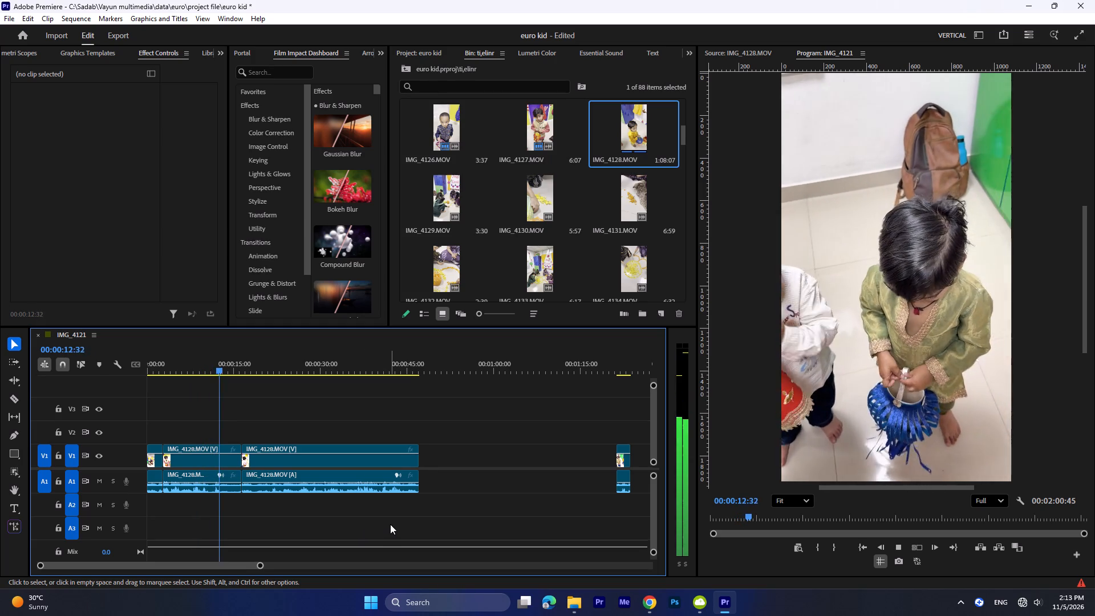
{"action": "key", "text": "space"}
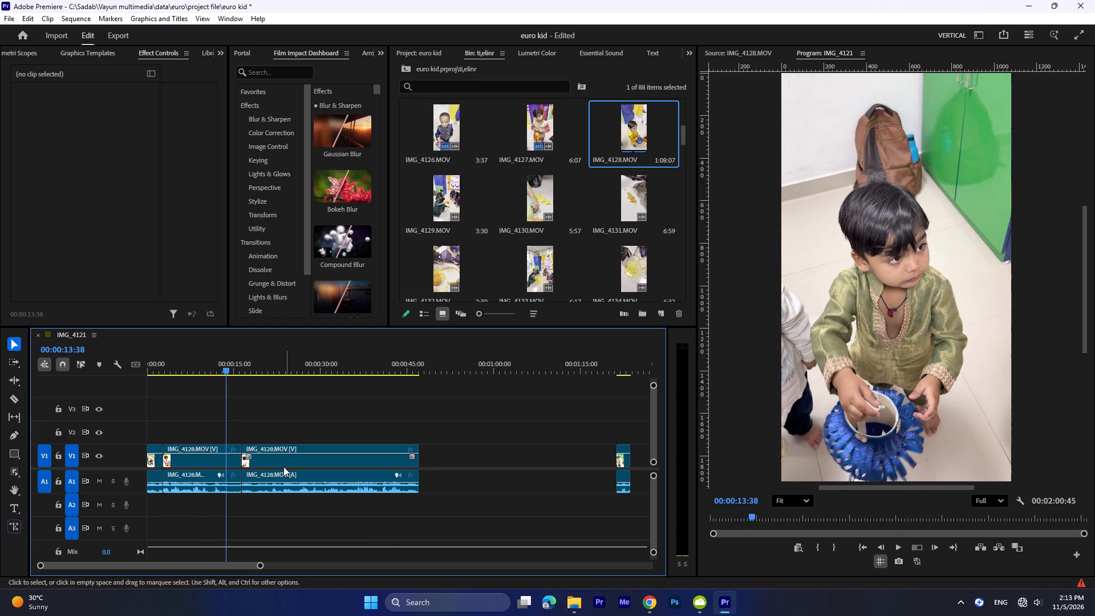
{"action": "key", "text": "space"}
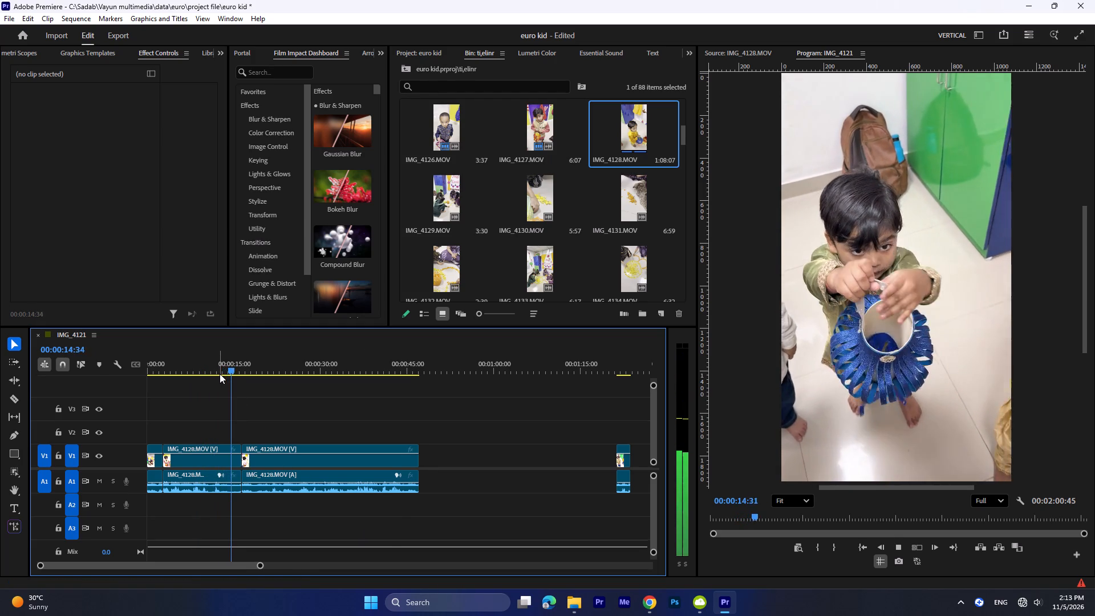
{"action": "key", "text": "space"}
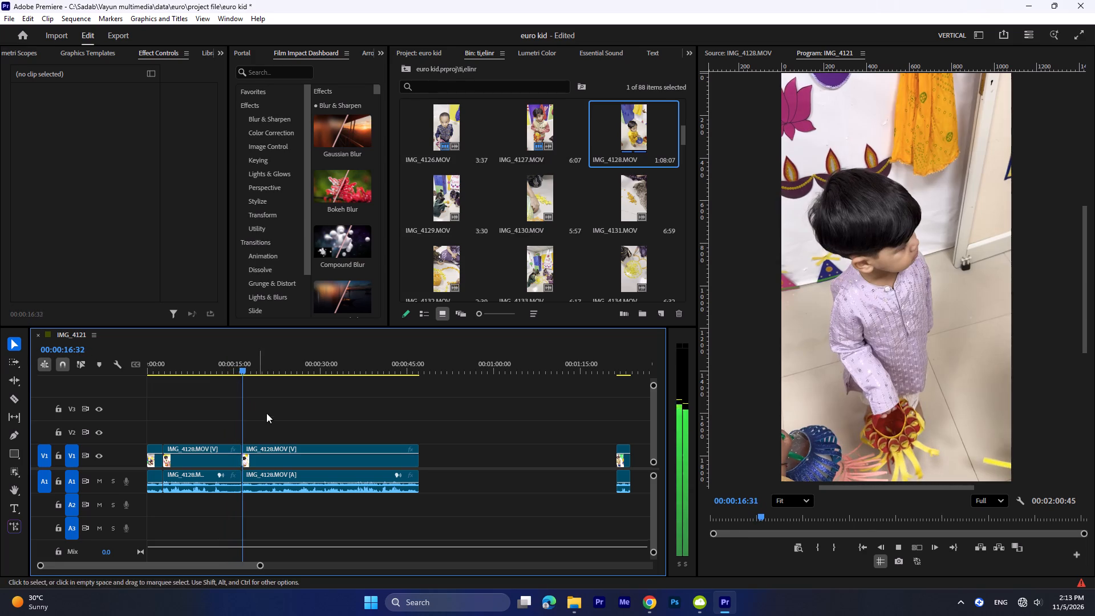
Move only the video of the IMG_4125.MOV clip to V2 at about 00:00:14:55, over the end of the first IMG_4128.MOV segment.
{"action": "left_click_drag", "start_coordinate": [239, 360], "coordinate": [232, 369]}
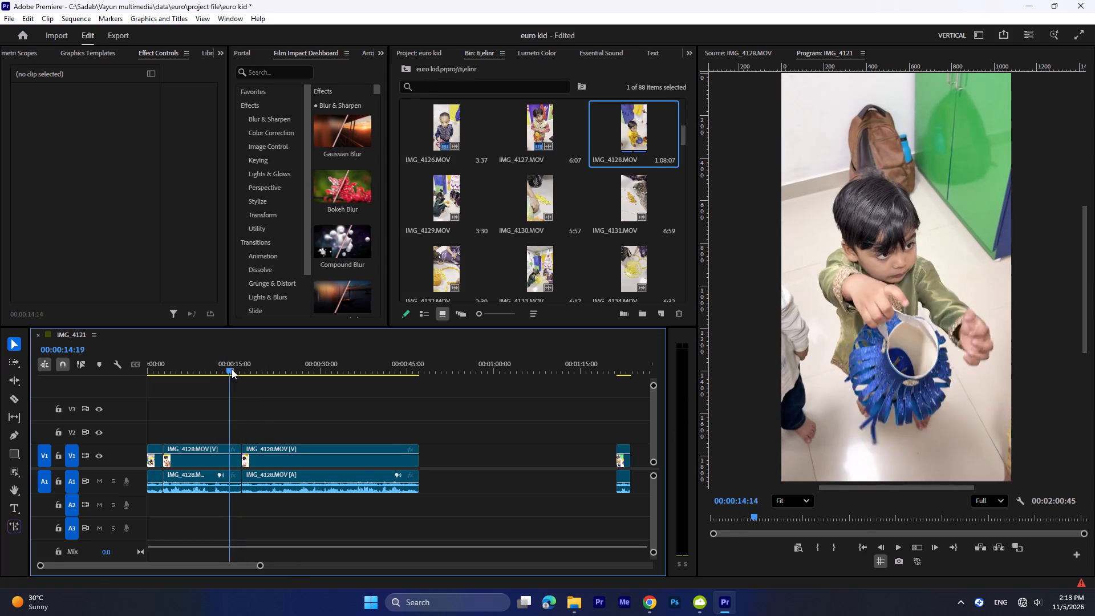
{"action": "left_click_drag", "start_coordinate": [232, 369], "coordinate": [235, 371]}
{"action": "left_click_drag", "start_coordinate": [623, 460], "coordinate": [448, 429]}
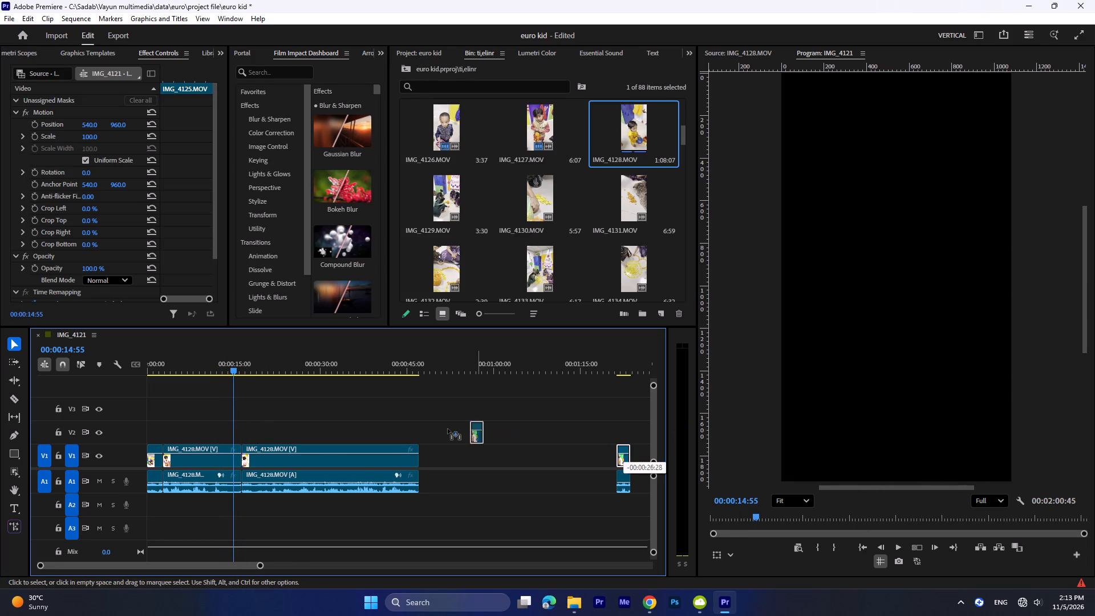
{"action": "left_click_drag", "start_coordinate": [448, 429], "coordinate": [241, 437]}
{"action": "left_click", "coordinate": [293, 427]}
Play across the IMG_4125.MOV overlay on V2 and on through the second IMG_4128.MOV segment to review the cut and following shots.
{"action": "key", "text": "space"}
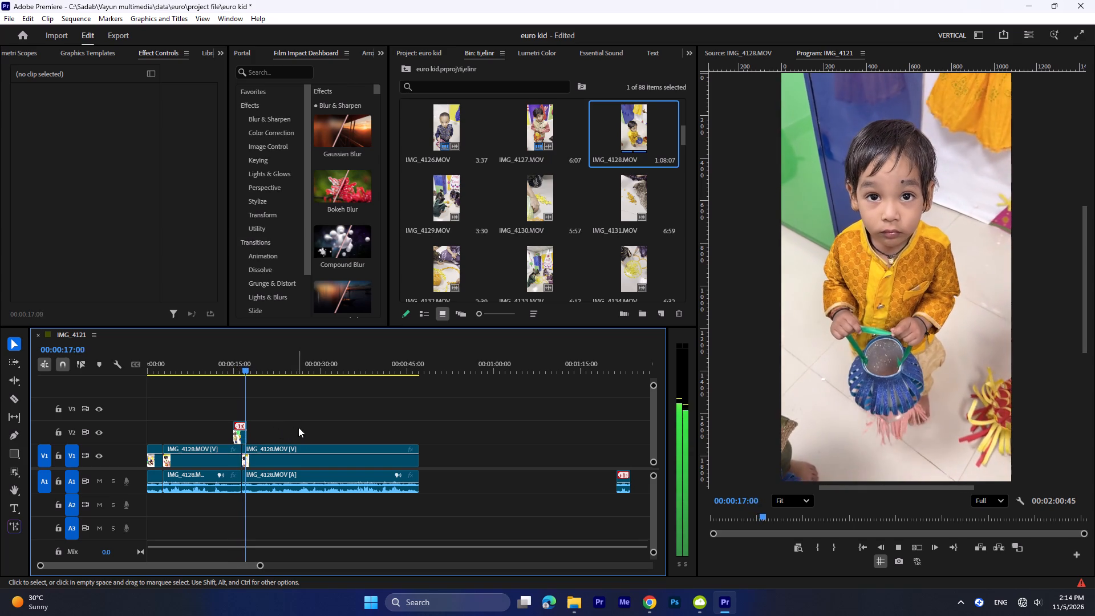
{"action": "key", "text": "space"}
{"action": "left_click_drag", "start_coordinate": [254, 368], "coordinate": [226, 364]}
{"action": "key", "text": "space"}
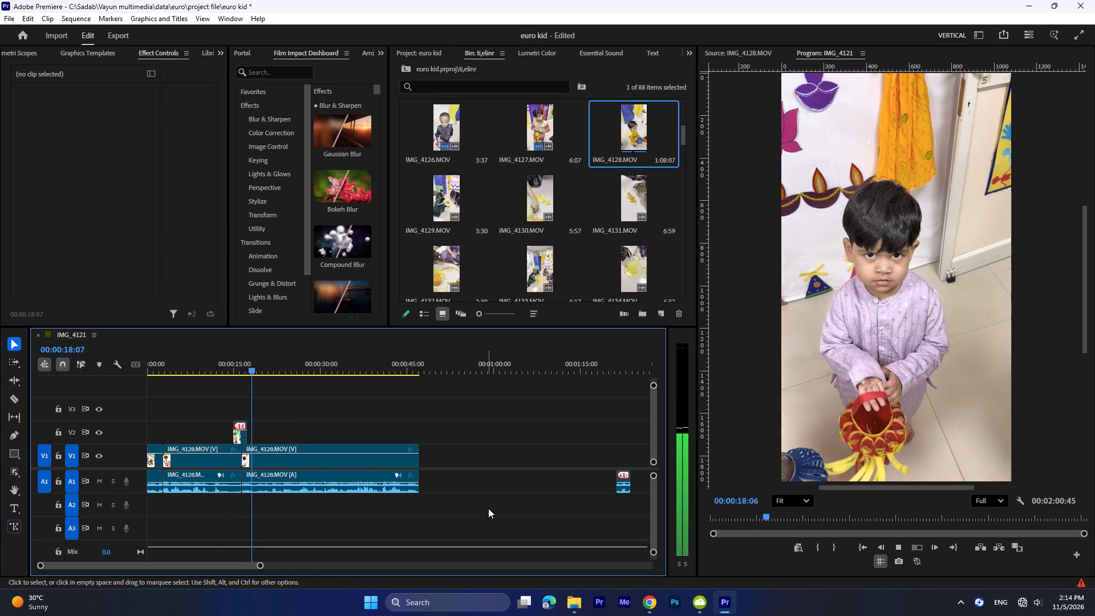
{"action": "key", "text": "space"}
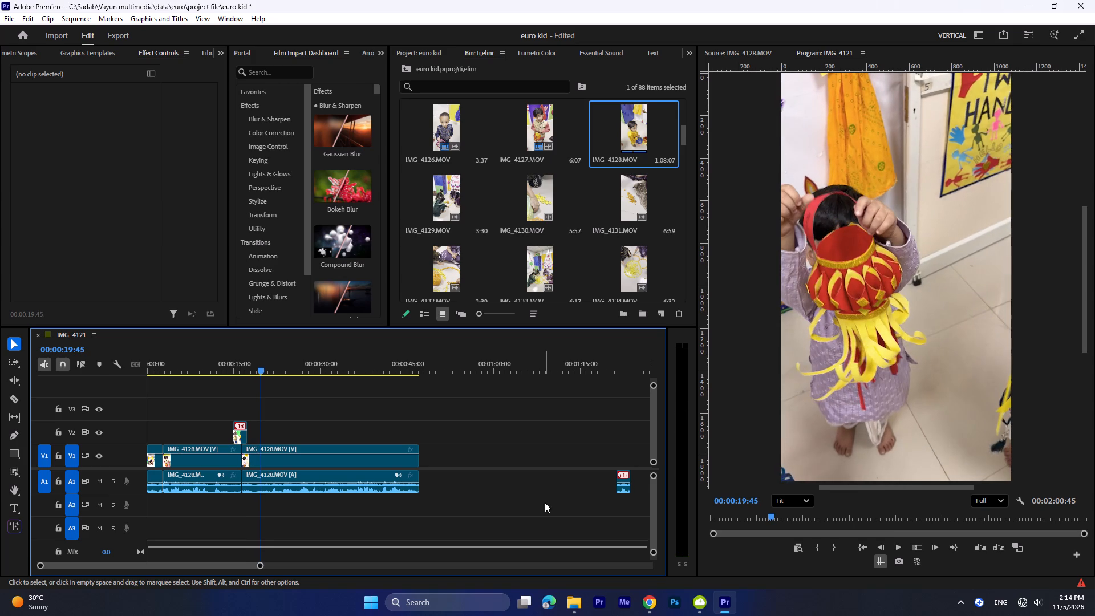
{"action": "key", "text": "space"}
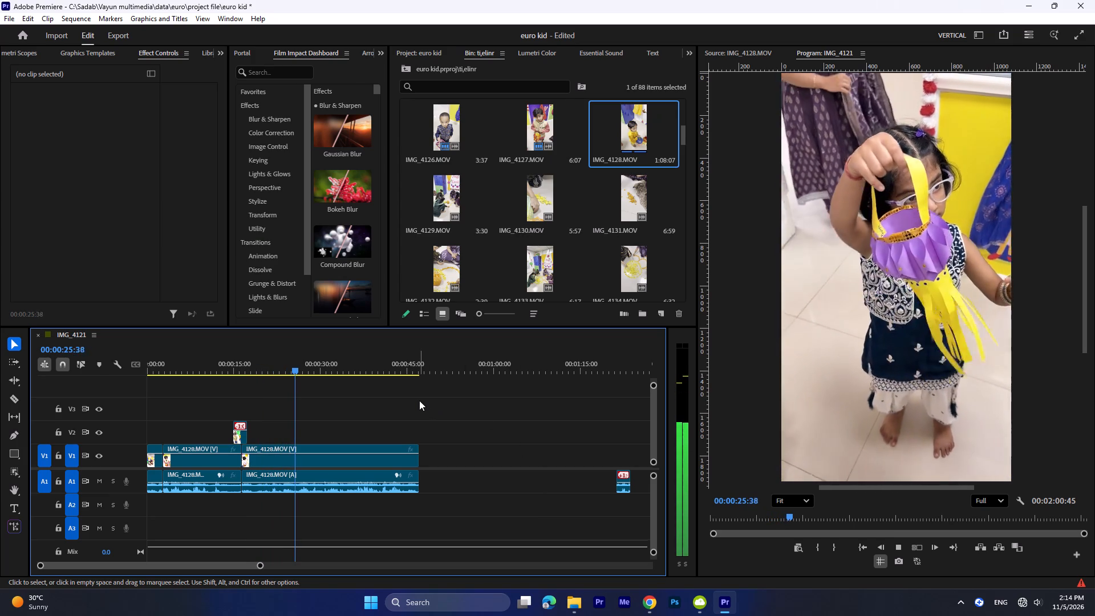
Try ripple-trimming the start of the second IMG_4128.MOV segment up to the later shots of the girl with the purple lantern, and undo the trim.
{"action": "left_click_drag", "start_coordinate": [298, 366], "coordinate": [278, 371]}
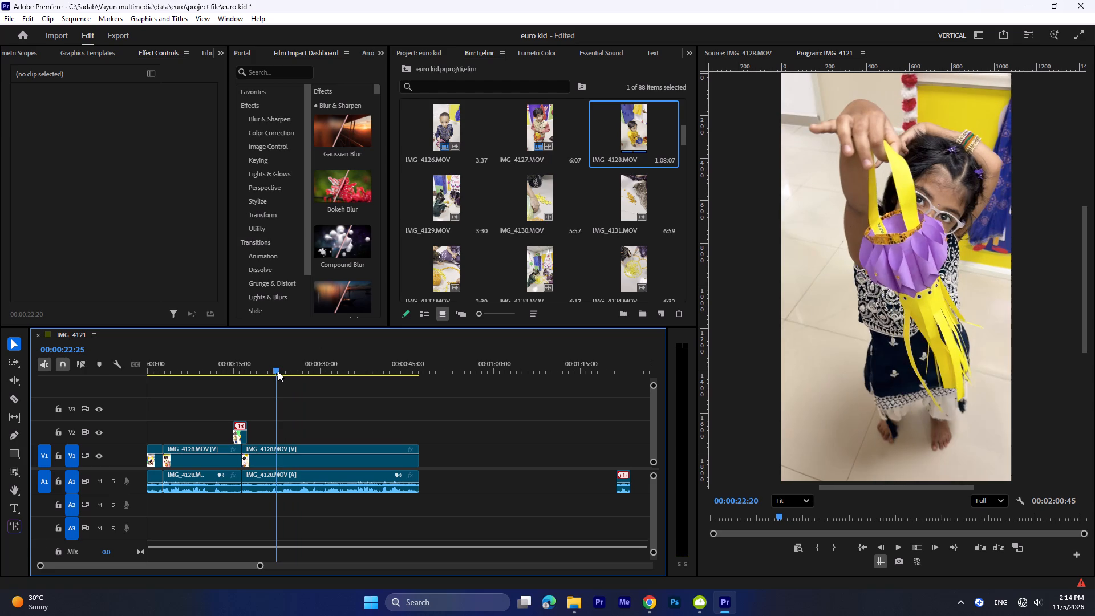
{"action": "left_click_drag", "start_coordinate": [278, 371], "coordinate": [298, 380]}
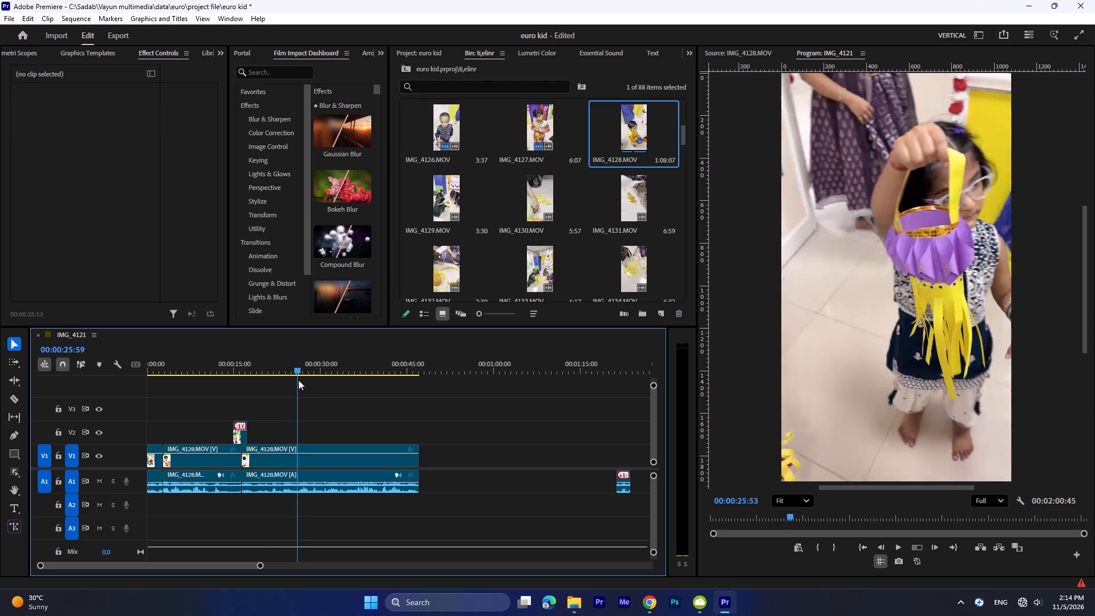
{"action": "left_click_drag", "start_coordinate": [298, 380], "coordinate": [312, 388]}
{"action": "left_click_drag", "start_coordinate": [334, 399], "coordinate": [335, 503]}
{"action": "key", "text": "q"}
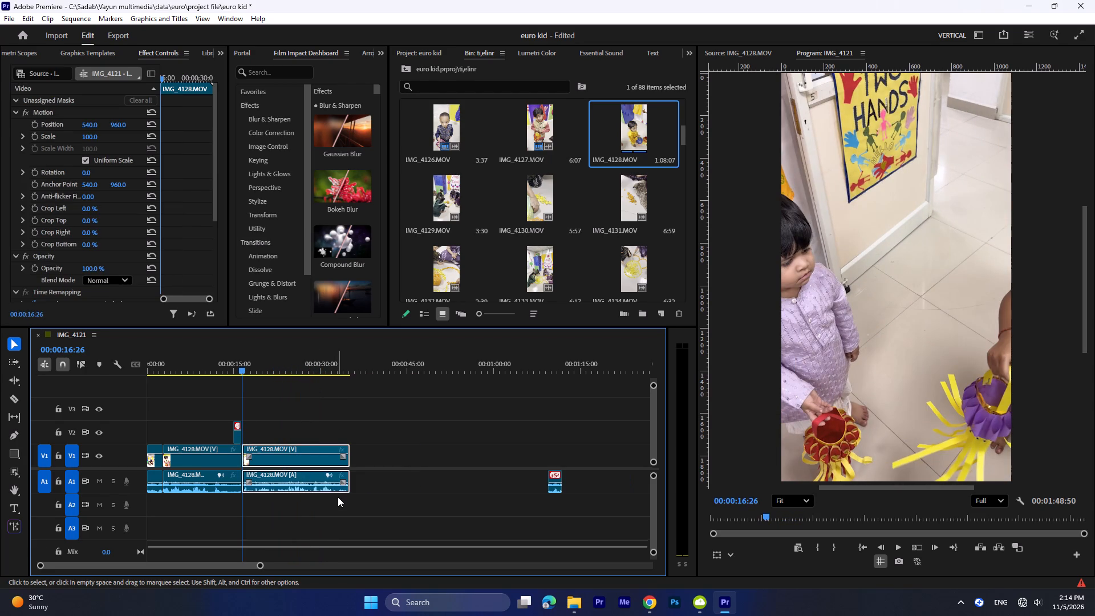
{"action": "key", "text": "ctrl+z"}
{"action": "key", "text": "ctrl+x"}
Split the second IMG_4128.MOV segment, video and audio, at 00:00:20:21, while the boy lifts the red and yellow lantern.
{"action": "left_click_drag", "start_coordinate": [242, 356], "coordinate": [247, 360]}
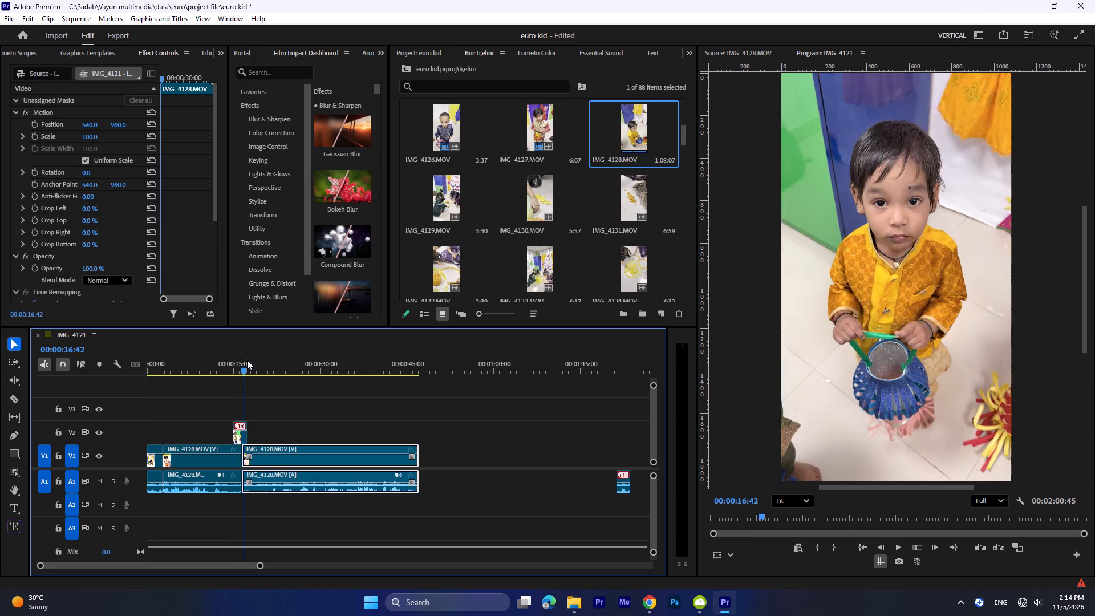
{"action": "left_click_drag", "start_coordinate": [247, 360], "coordinate": [264, 374]}
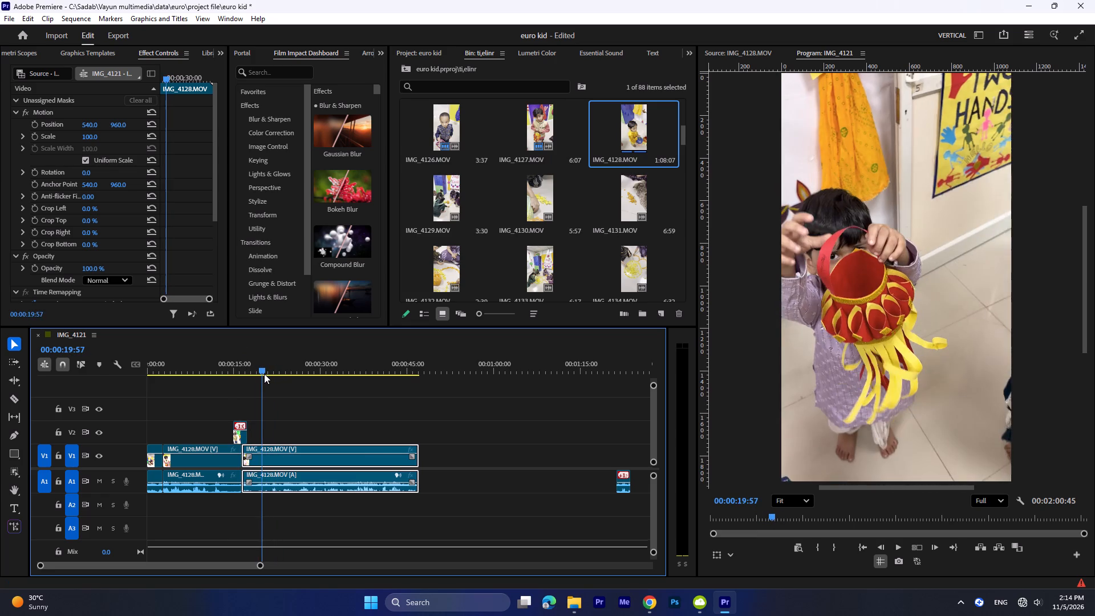
{"action": "left_click_drag", "start_coordinate": [264, 374], "coordinate": [266, 375]}
{"action": "key", "text": "w"}
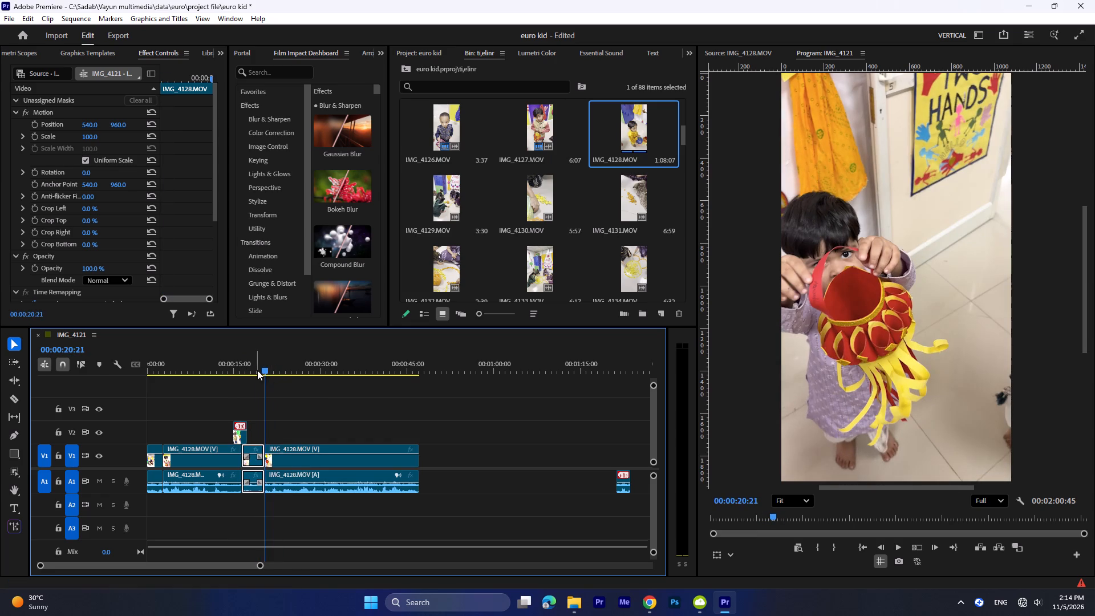
Ripple-trim the start of the remaining IMG_4128.MOV segment up to 00:00:28:45, just before the girl with glasses enters the frame.
{"action": "left_click_drag", "start_coordinate": [265, 370], "coordinate": [318, 376]}
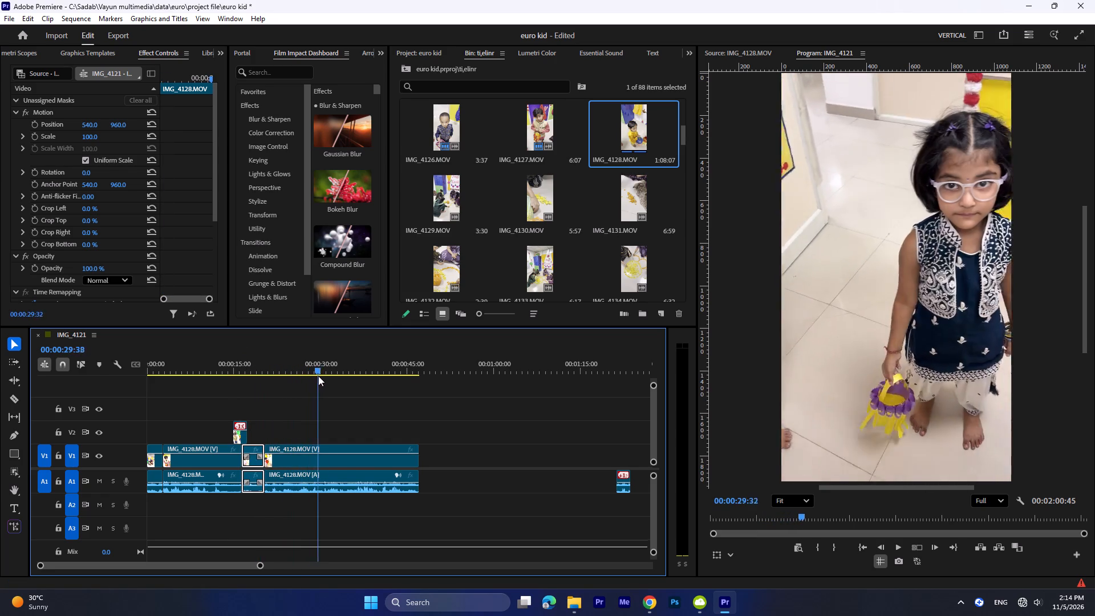
{"action": "left_click_drag", "start_coordinate": [318, 376], "coordinate": [303, 376]}
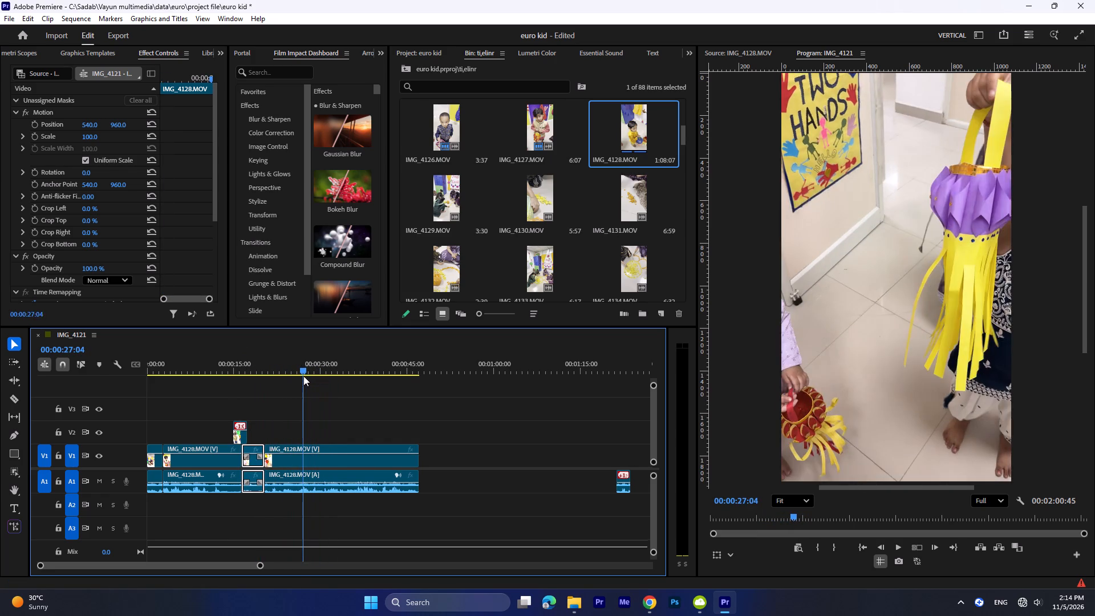
{"action": "left_click_drag", "start_coordinate": [303, 376], "coordinate": [315, 379]}
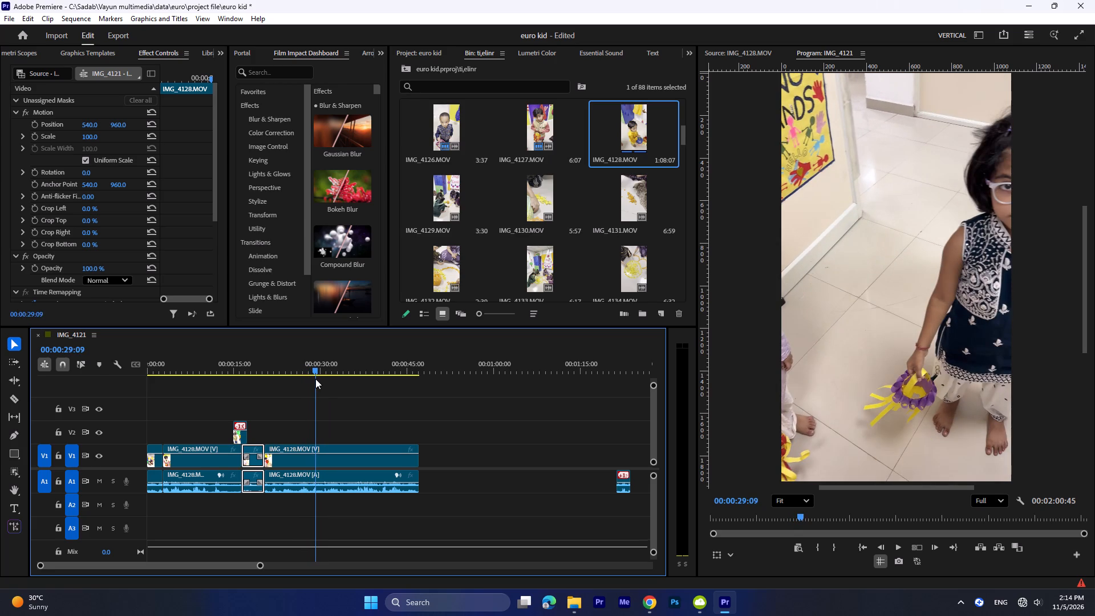
{"action": "left_click_drag", "start_coordinate": [315, 379], "coordinate": [313, 379]}
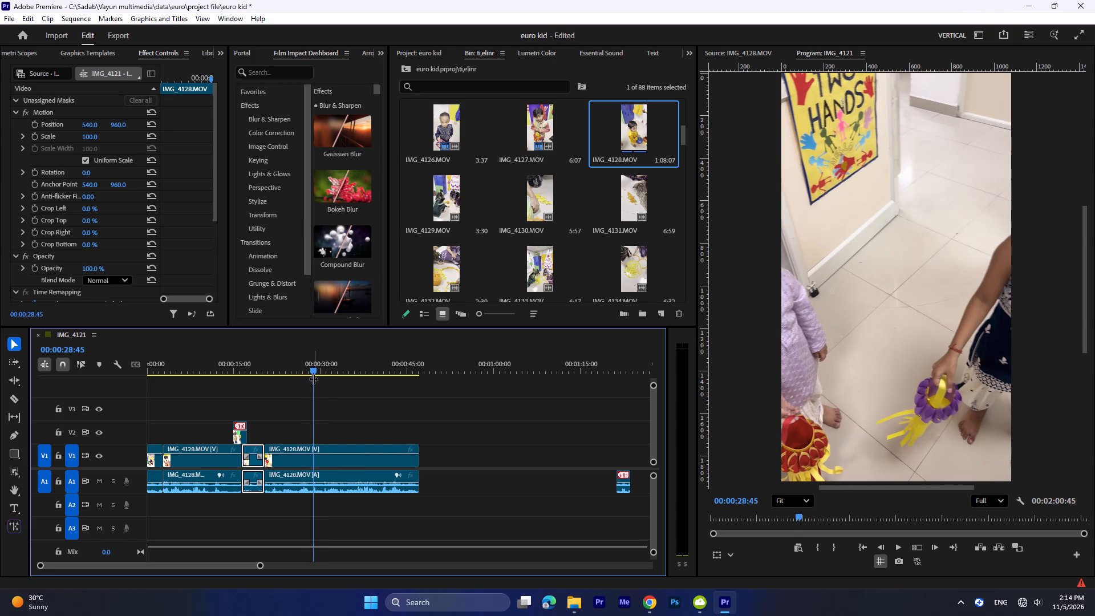
{"action": "key", "text": "q"}
Review the trimmed IMG_4128.MOV segment and split its video and audio at 00:00:24:06, between the girl with glasses and the boy with the pink lantern.
{"action": "left_click_drag", "start_coordinate": [267, 368], "coordinate": [258, 367]}
{"action": "key", "text": "space"}
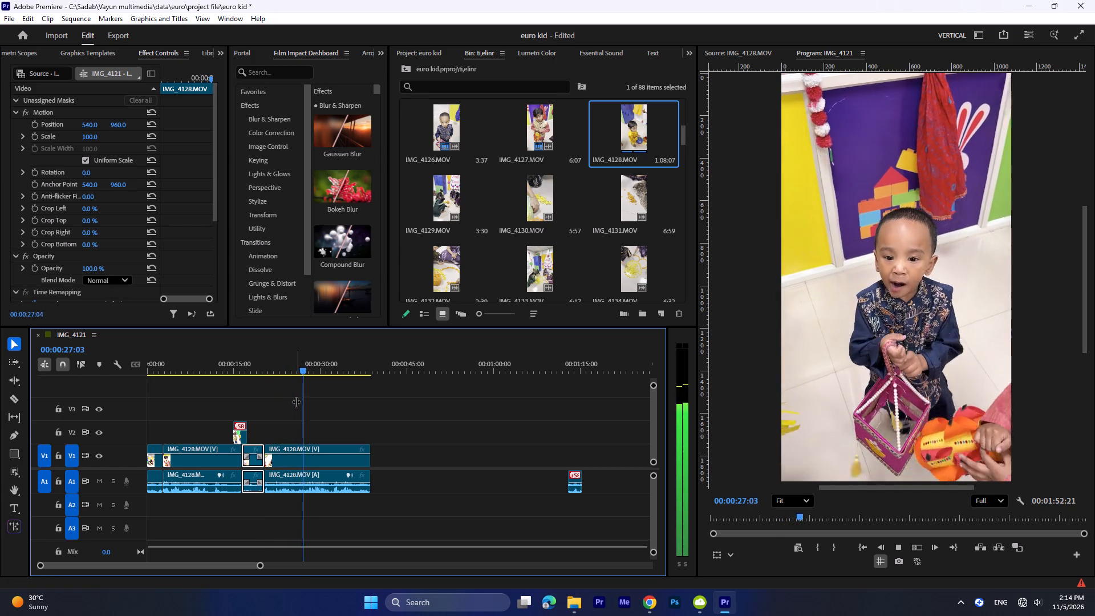
{"action": "left_click_drag", "start_coordinate": [308, 371], "coordinate": [291, 371]}
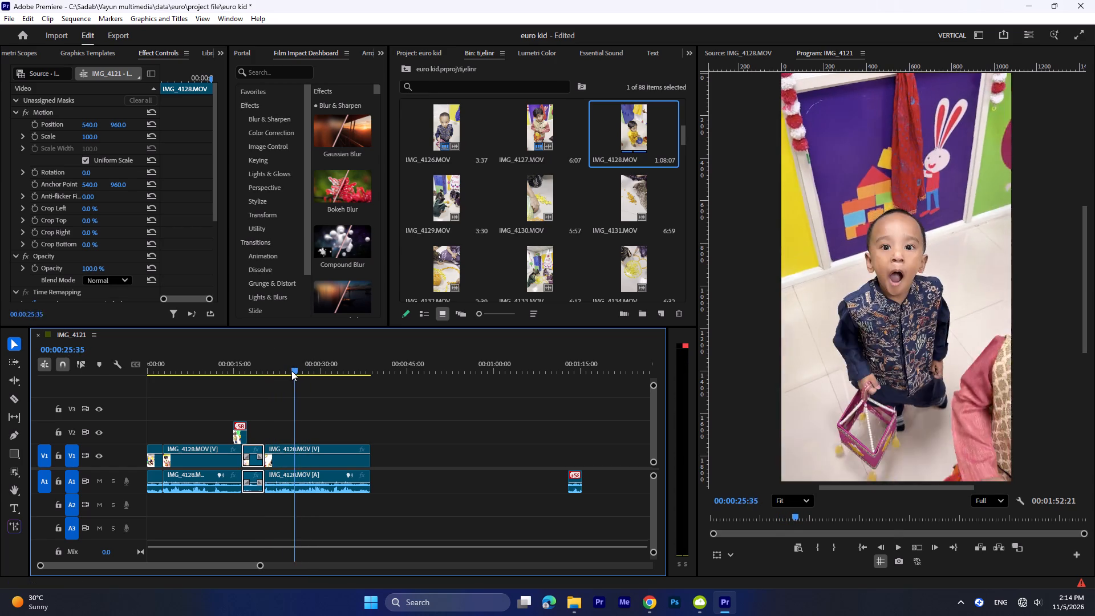
{"action": "left_click_drag", "start_coordinate": [291, 371], "coordinate": [267, 381]}
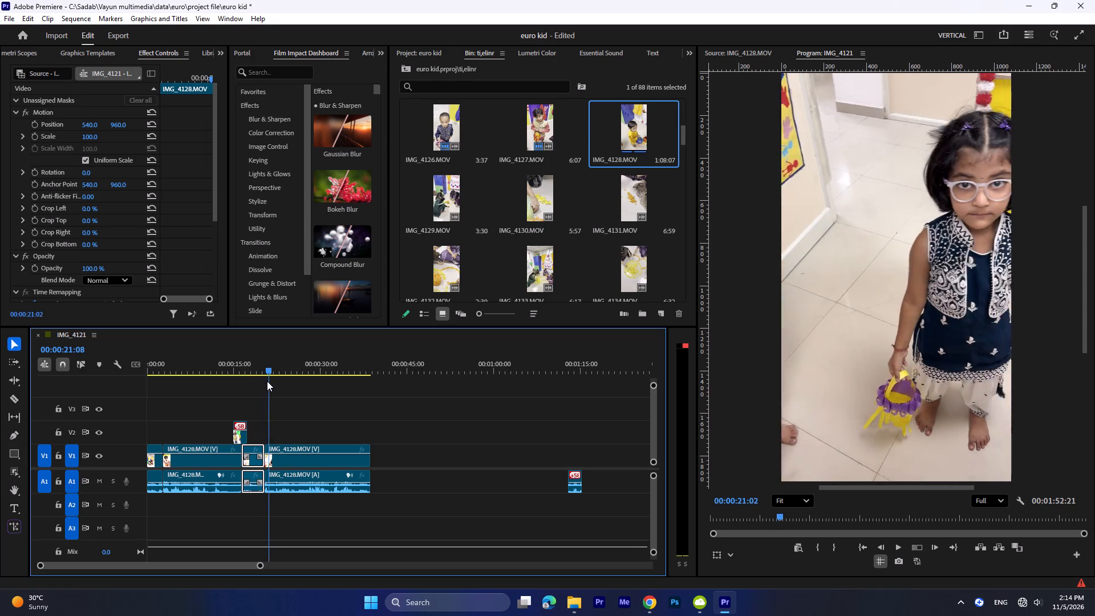
{"action": "left_click_drag", "start_coordinate": [267, 381], "coordinate": [284, 387]}
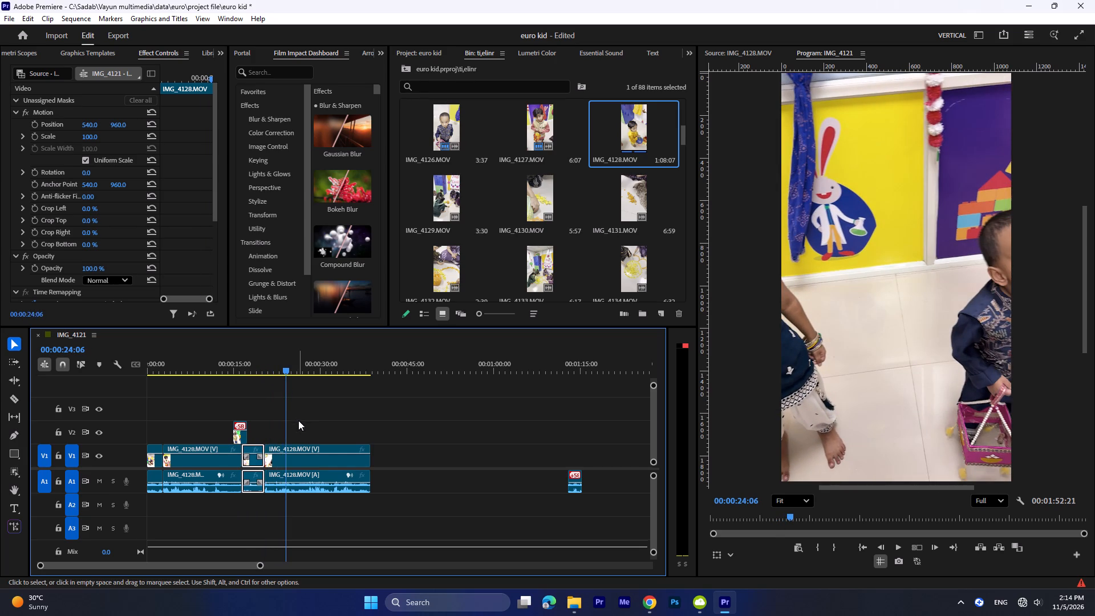
{"action": "left_click_drag", "start_coordinate": [298, 420], "coordinate": [300, 493]}
{"action": "key", "text": "w"}
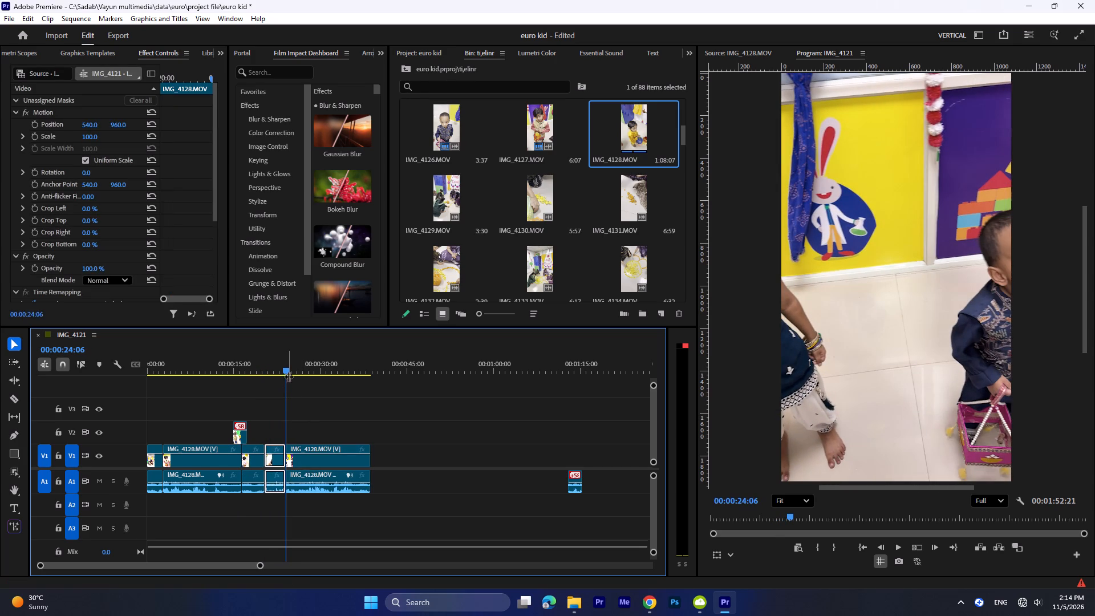
Ripple-trim the start of the IMG_4128.MOV segment after 00:00:24:06 past the girl with glasses, up to the boy with the pink lantern.
{"action": "left_click_drag", "start_coordinate": [291, 375], "coordinate": [299, 375]}
{"action": "left_click_drag", "start_coordinate": [282, 367], "coordinate": [300, 373]}
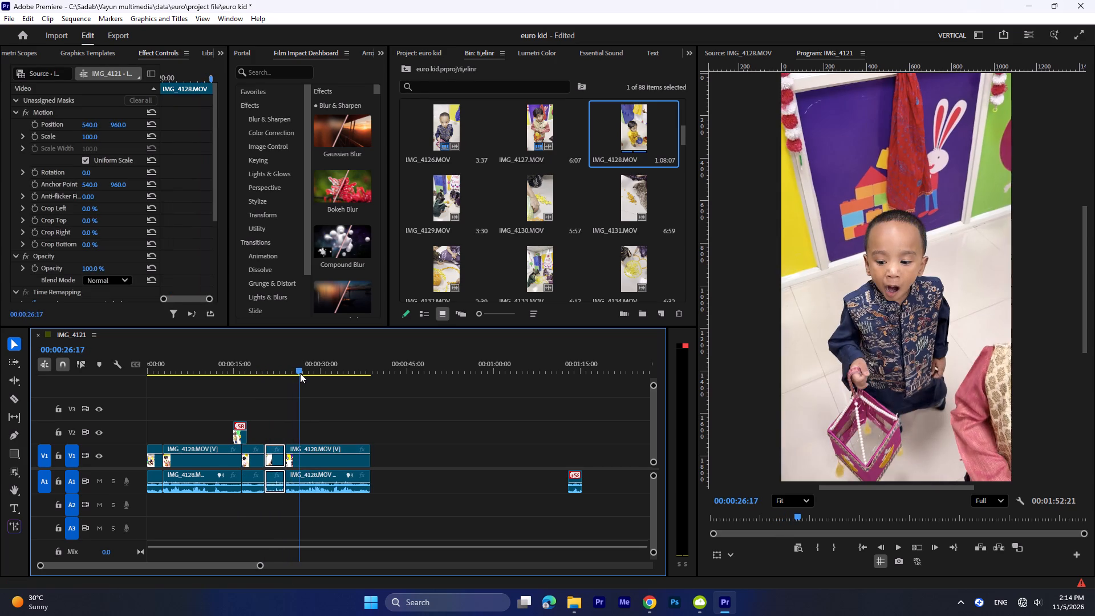
{"action": "left_click_drag", "start_coordinate": [300, 373], "coordinate": [311, 375]}
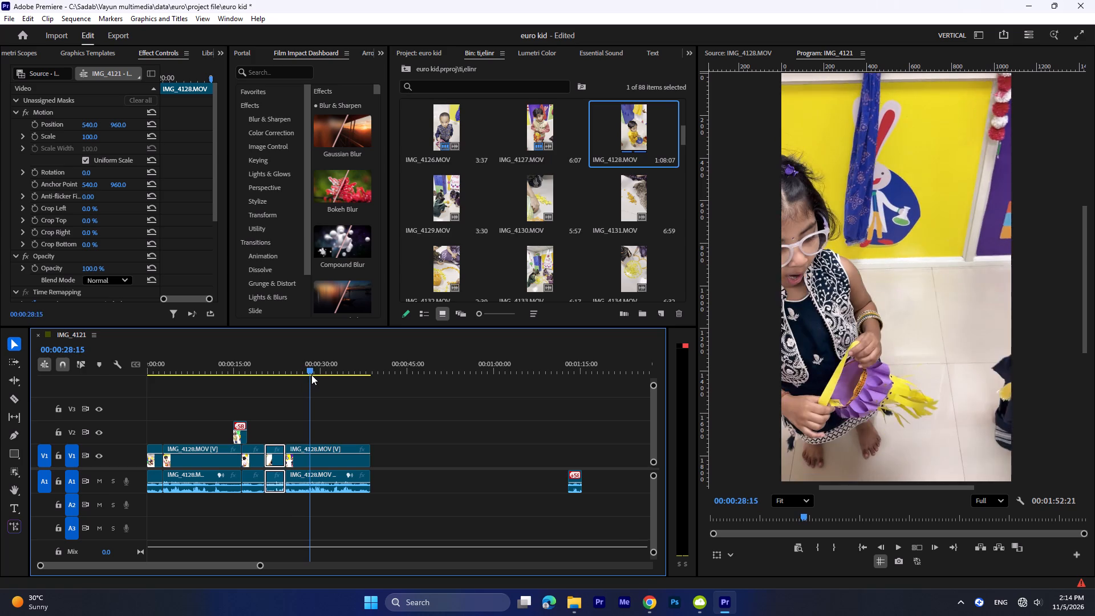
{"action": "left_click_drag", "start_coordinate": [311, 375], "coordinate": [319, 376]}
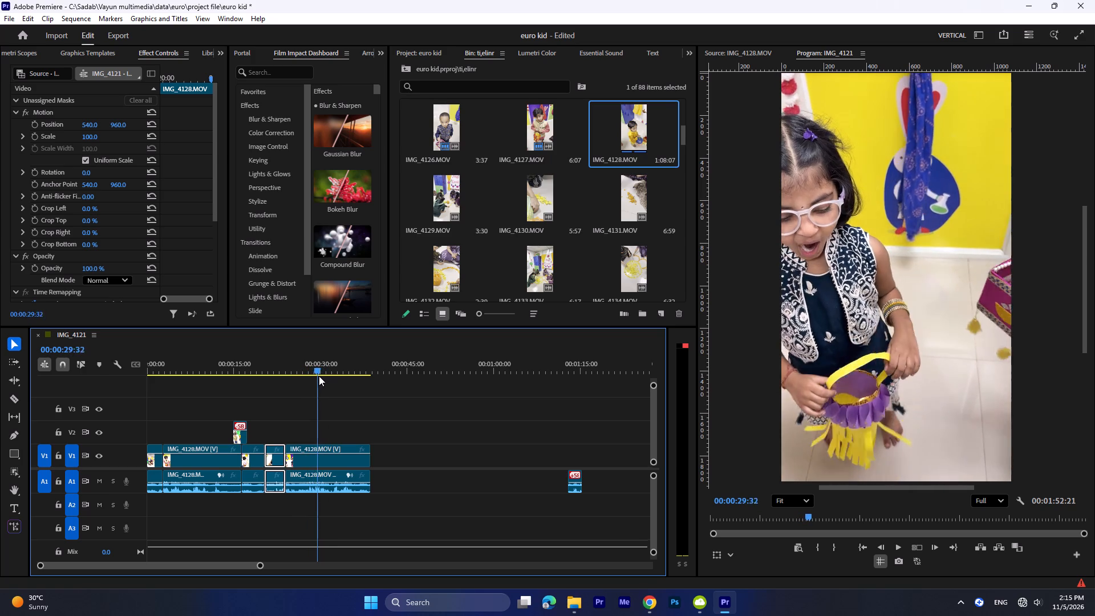
{"action": "left_click_drag", "start_coordinate": [319, 376], "coordinate": [311, 376]}
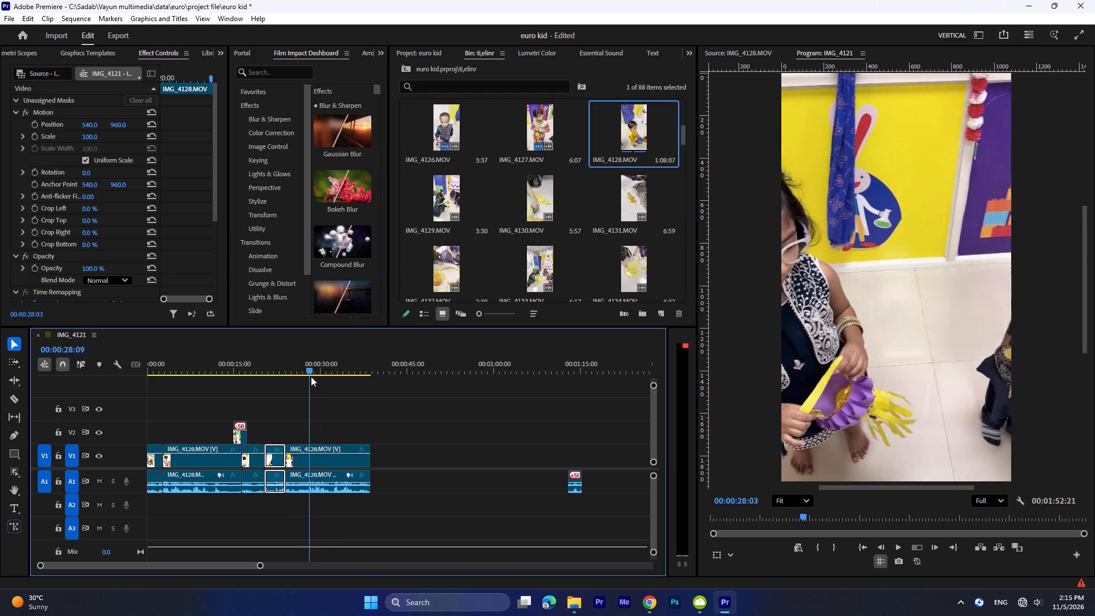
{"action": "left_click_drag", "start_coordinate": [311, 376], "coordinate": [317, 376]}
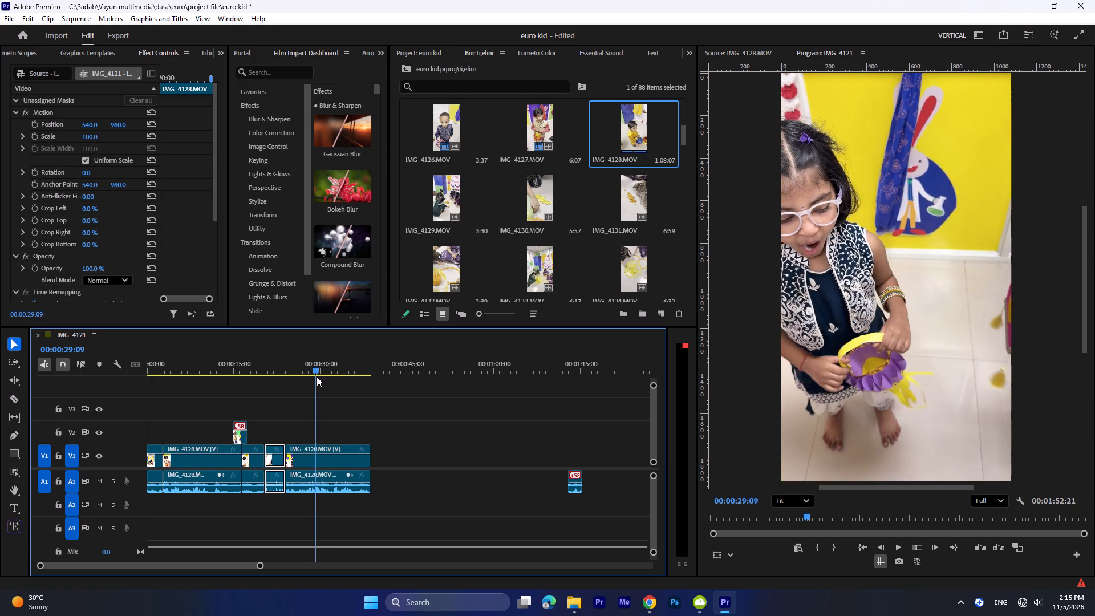
{"action": "left_click_drag", "start_coordinate": [317, 376], "coordinate": [322, 376]}
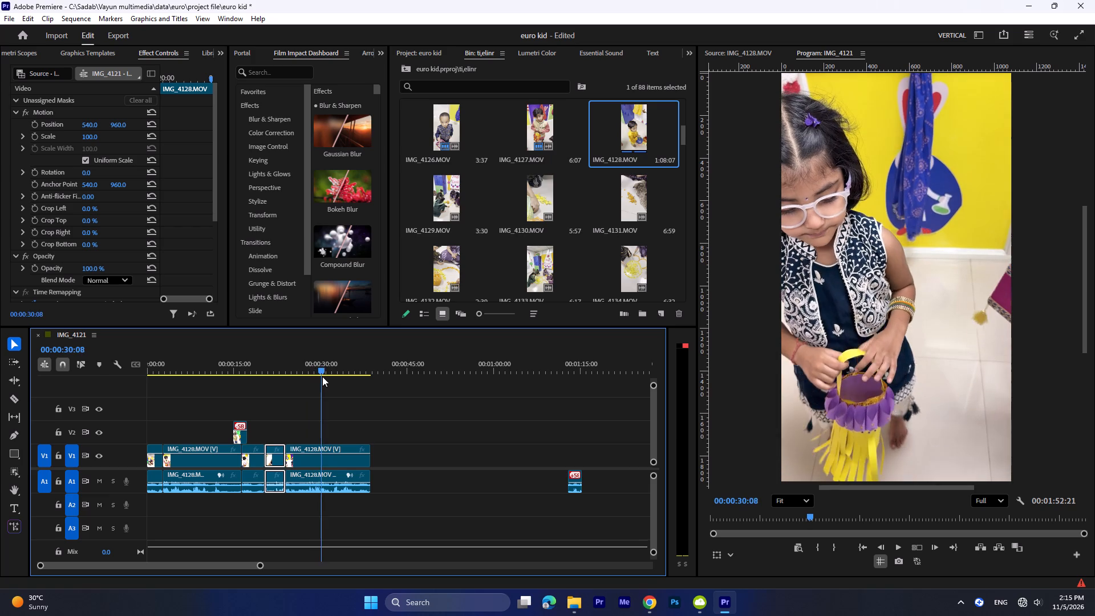
{"action": "left_click_drag", "start_coordinate": [322, 376], "coordinate": [330, 378]}
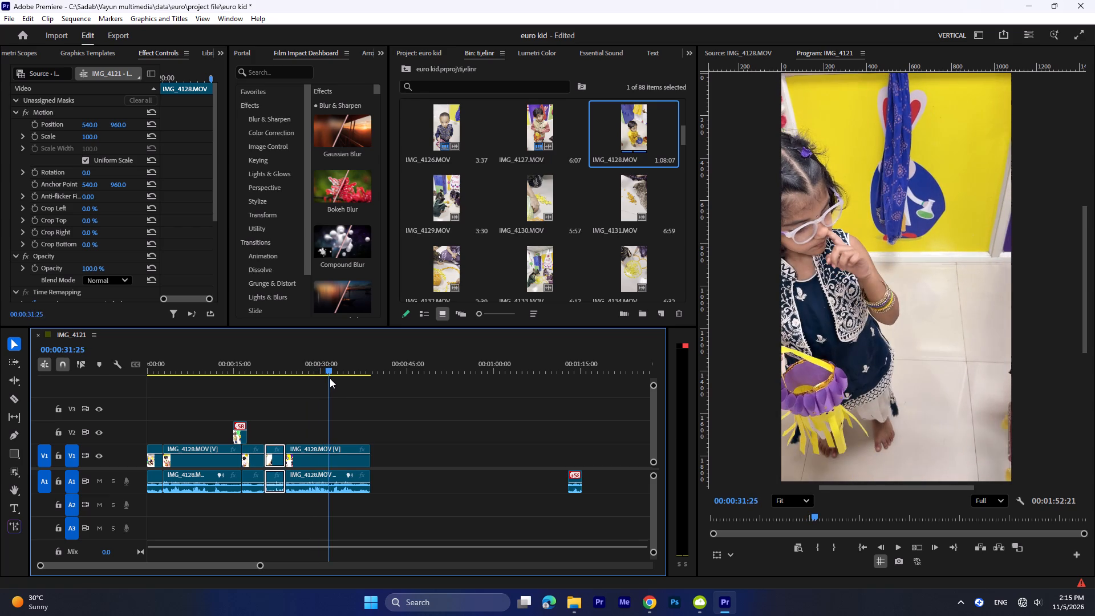
{"action": "left_click_drag", "start_coordinate": [330, 378], "coordinate": [339, 380]}
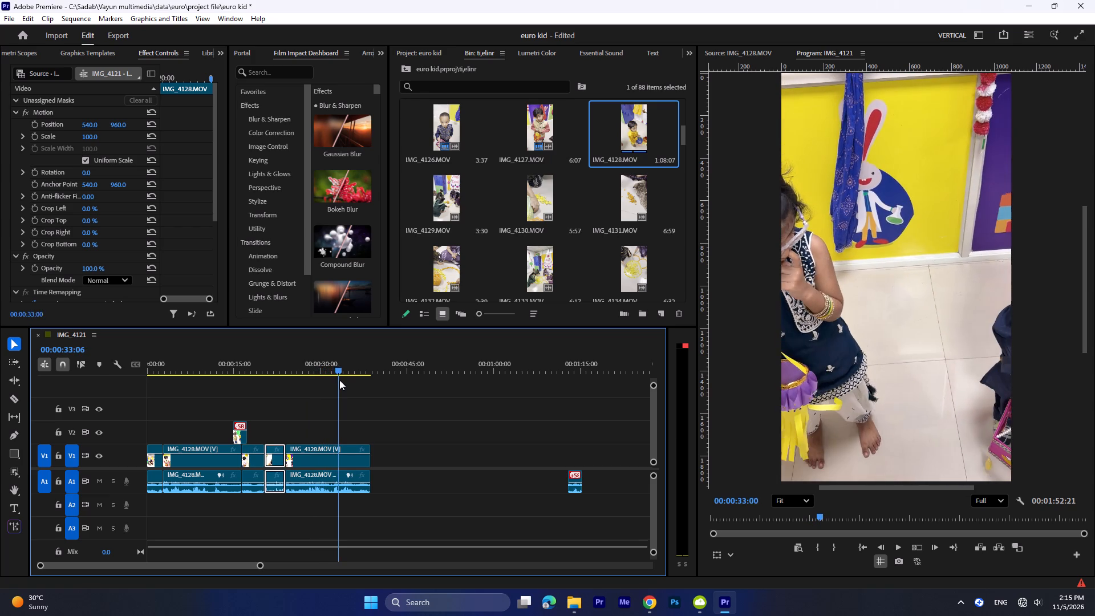
{"action": "left_click_drag", "start_coordinate": [339, 380], "coordinate": [342, 382]}
{"action": "type", "text": "Q"}
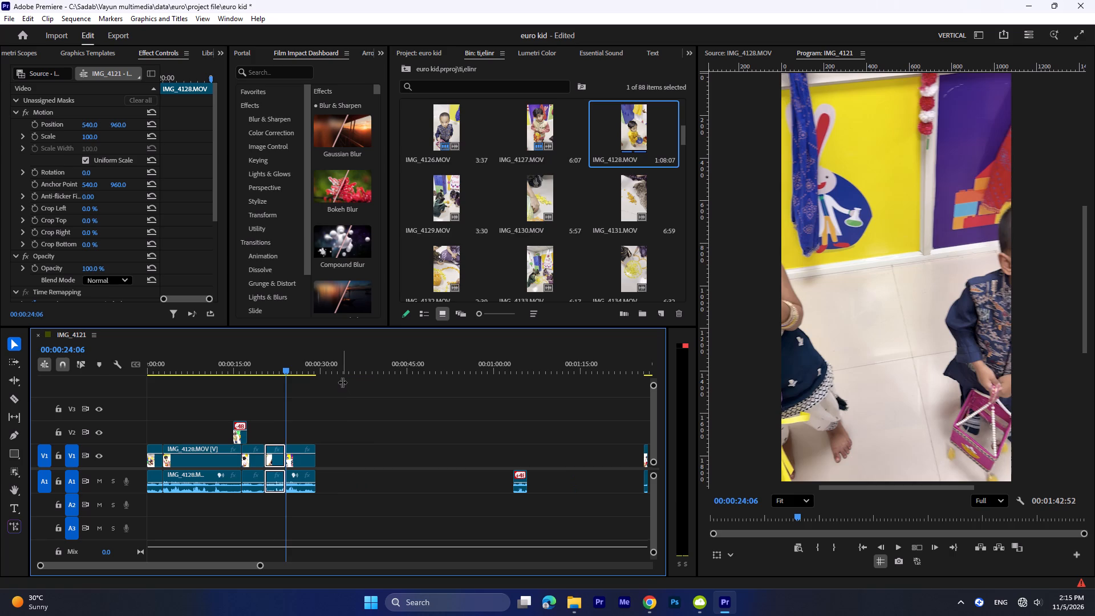
Review the remaining IMG_4128.MOV segment and ripple-trim its start again up to 00:00:26:11, just before the boy lifts the pink lantern.
{"action": "key", "text": "space"}
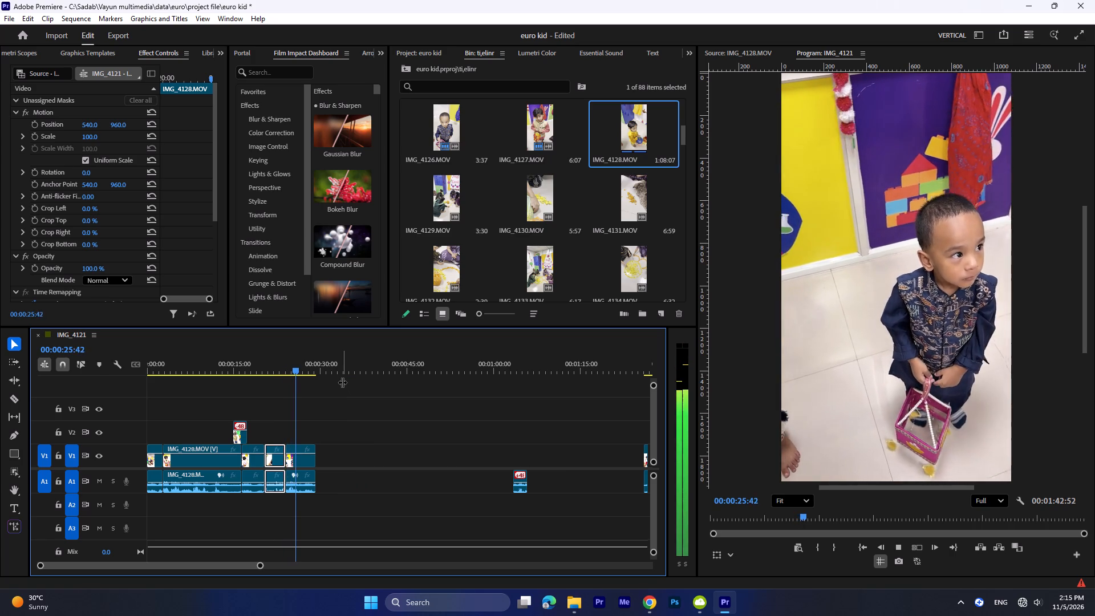
{"action": "key", "text": "space"}
{"action": "left_click_drag", "start_coordinate": [311, 366], "coordinate": [302, 365]}
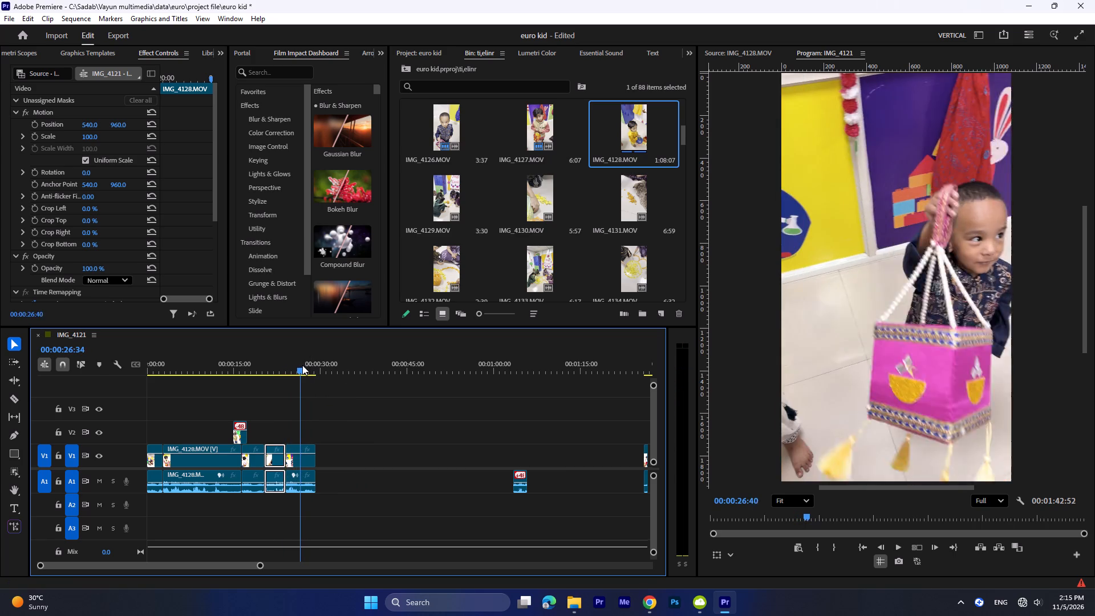
{"action": "left_click_drag", "start_coordinate": [302, 365], "coordinate": [300, 365]}
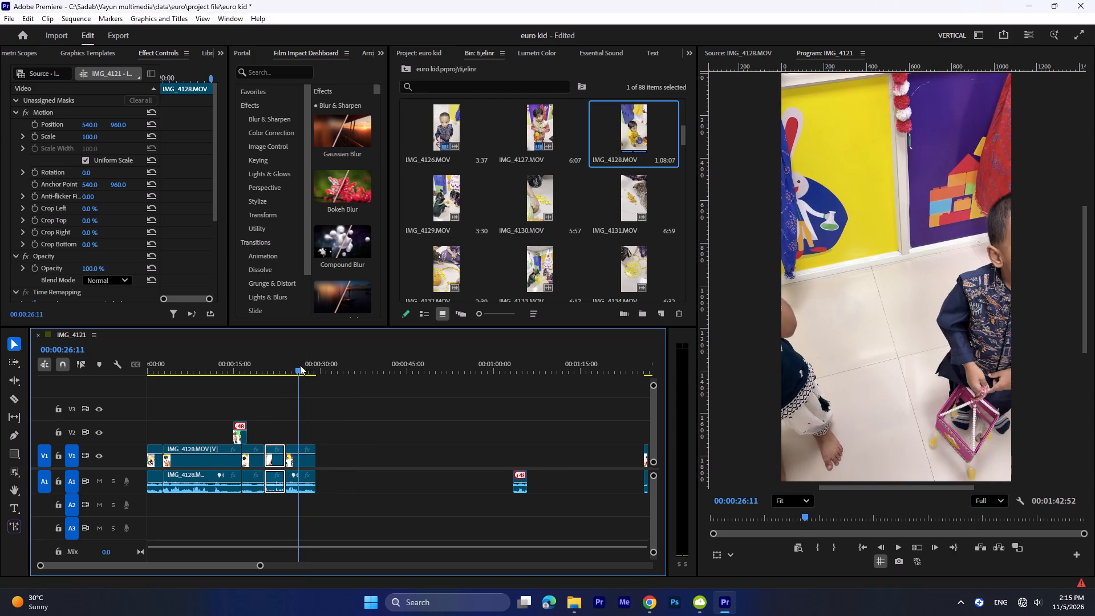
{"action": "type", "text": "Q"}
{"action": "key", "text": "space"}
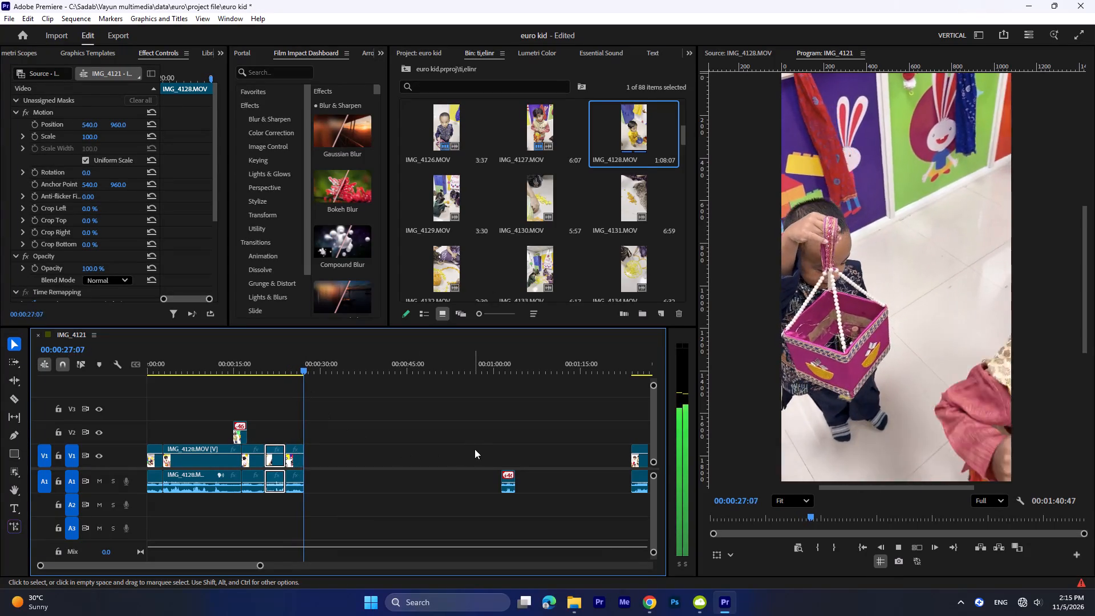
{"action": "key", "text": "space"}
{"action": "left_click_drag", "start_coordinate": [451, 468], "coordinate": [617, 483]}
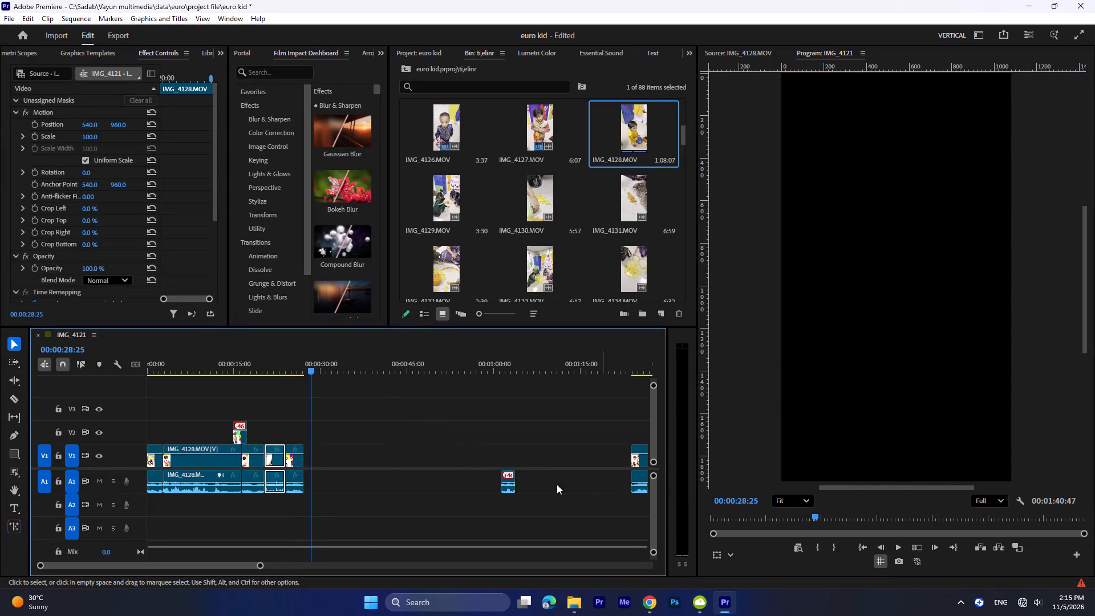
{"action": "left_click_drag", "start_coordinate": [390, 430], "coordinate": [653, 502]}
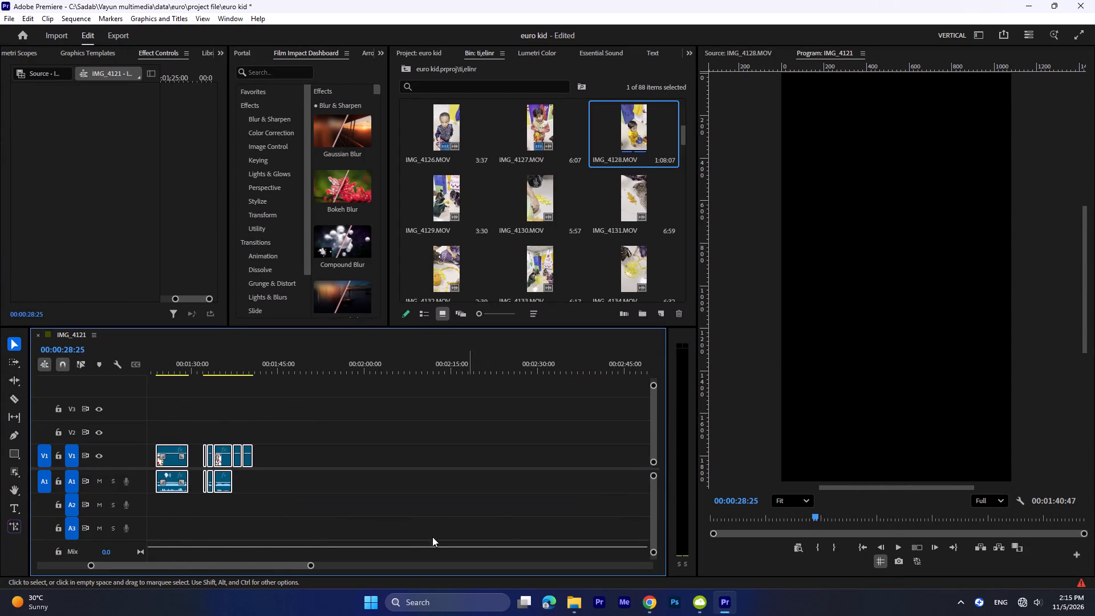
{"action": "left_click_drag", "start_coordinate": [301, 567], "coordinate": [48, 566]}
Delete only the A1 audio of the IMG_4128.MOV segments at the start of the sequence, keeping their video.
{"action": "left_click_drag", "start_coordinate": [332, 488], "coordinate": [279, 493]}
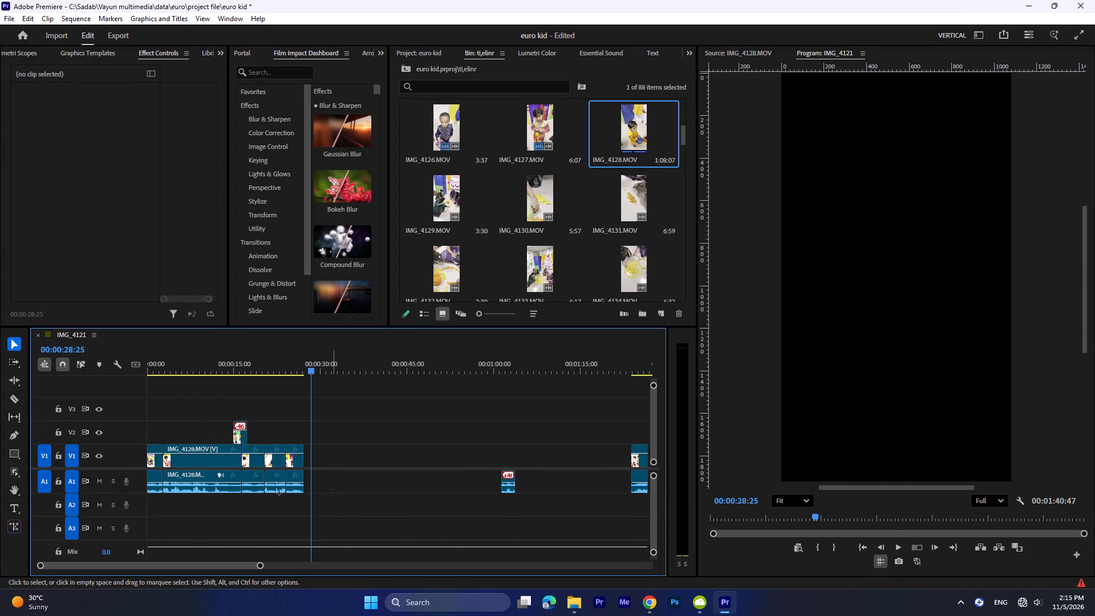
{"action": "left_click_drag", "start_coordinate": [279, 493], "coordinate": [26, 493]}
{"action": "key", "text": "BackSpace"}
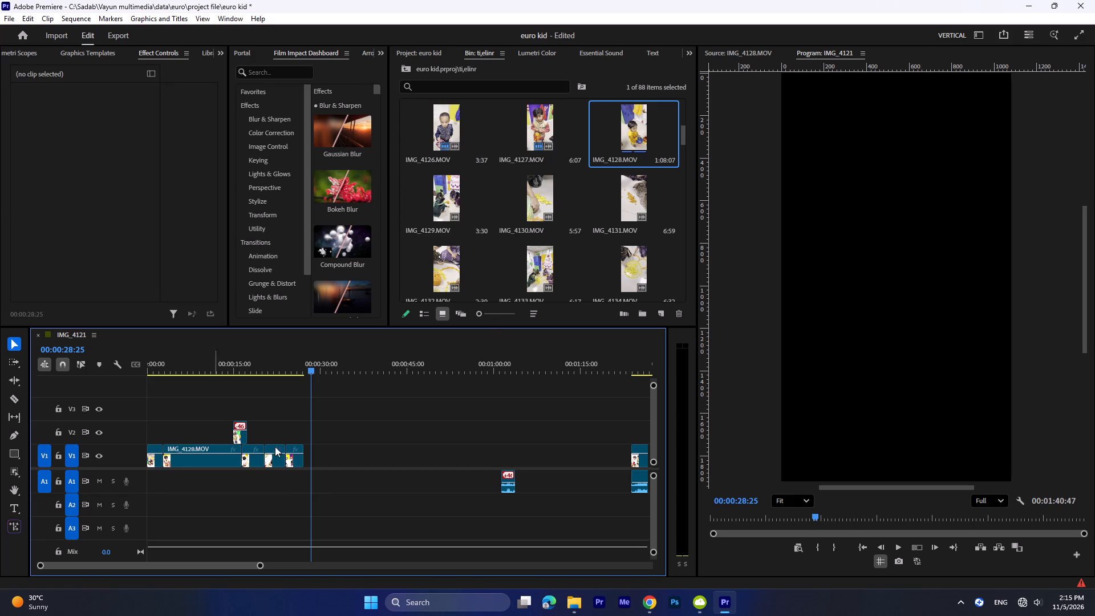
Switch to Google Chrome and turn on the computer's Wi-Fi.
{"action": "left_click", "coordinate": [657, 609]}
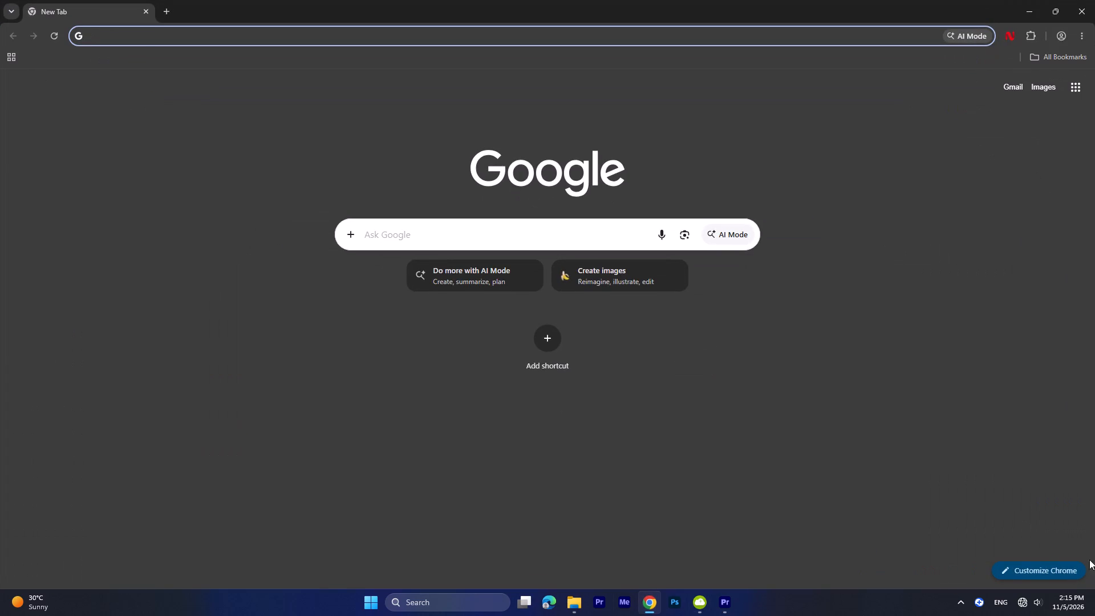
{"action": "left_click", "coordinate": [1013, 605]}
{"action": "left_click", "coordinate": [1018, 607]}
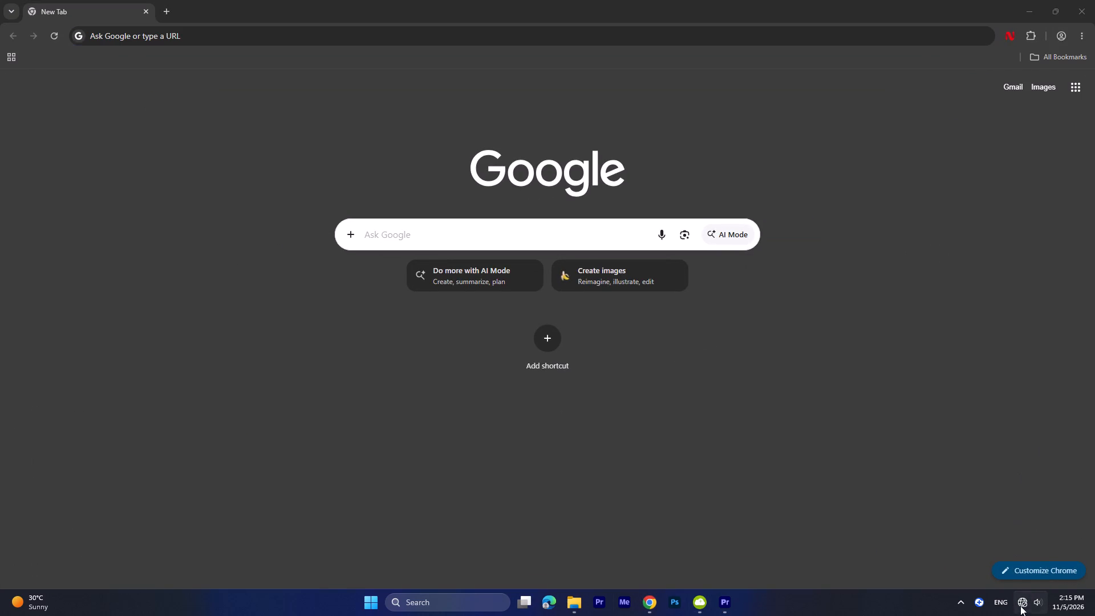
{"action": "left_click", "coordinate": [914, 416]}
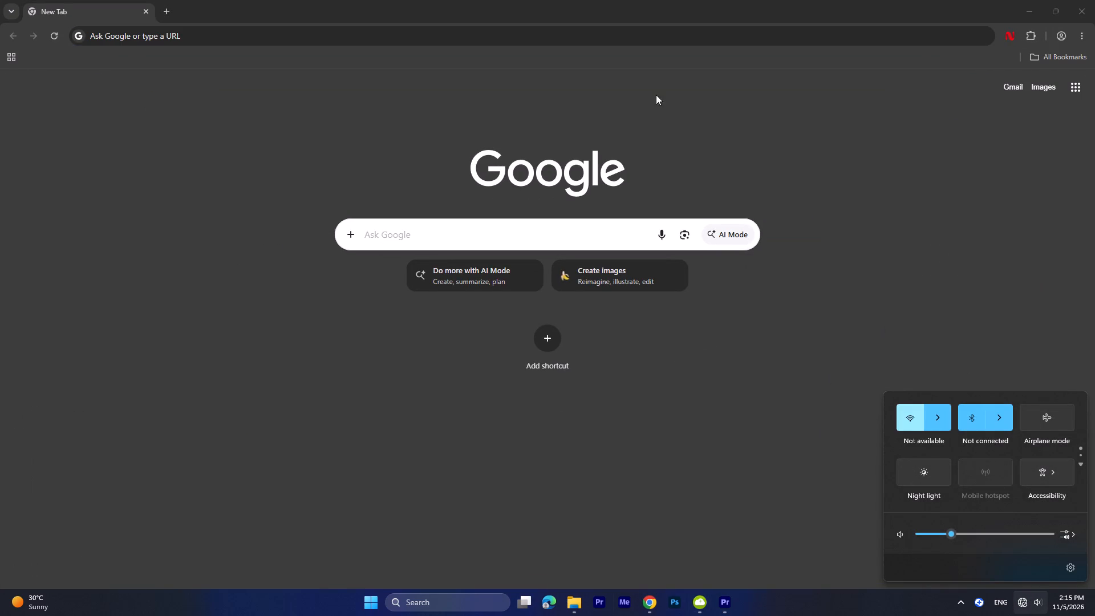
Search Google for "PIXABY" and open the Pixabay website from the results.
{"action": "left_click", "coordinate": [533, 237]}
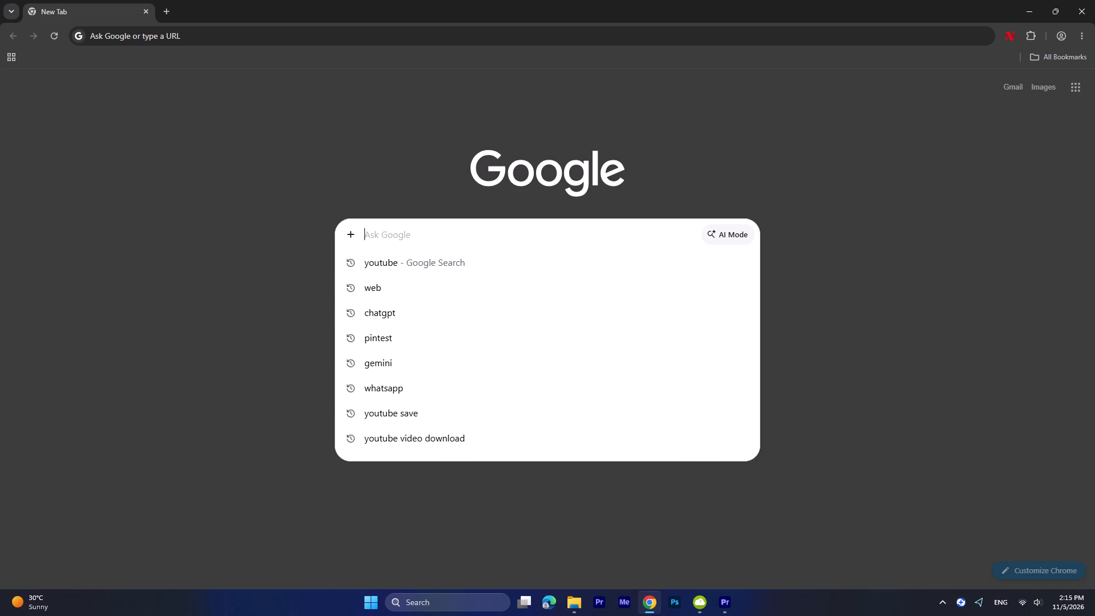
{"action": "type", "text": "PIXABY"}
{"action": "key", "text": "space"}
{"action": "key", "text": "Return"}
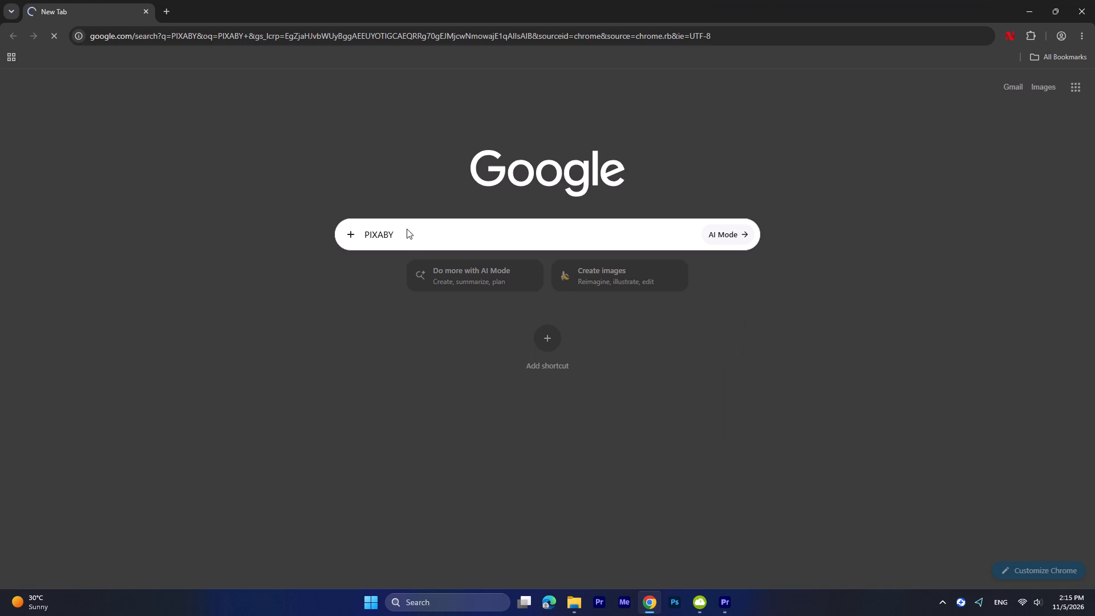
{"action": "left_click", "coordinate": [283, 211]}
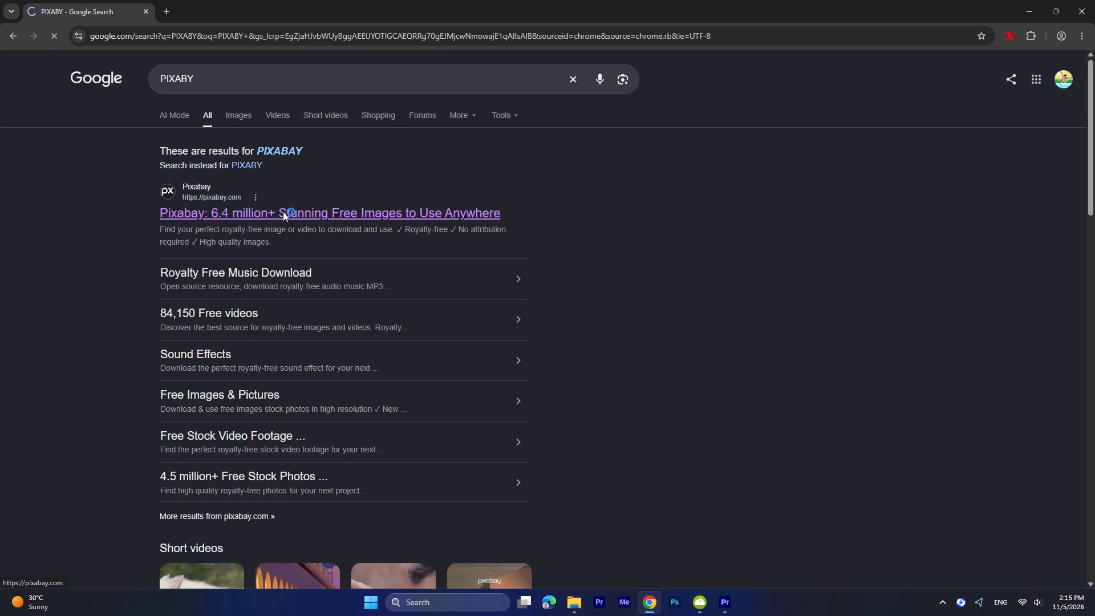
In Google Chrome, search Pixabay for "KIDS".
{"action": "left_click", "coordinate": [325, 239]}
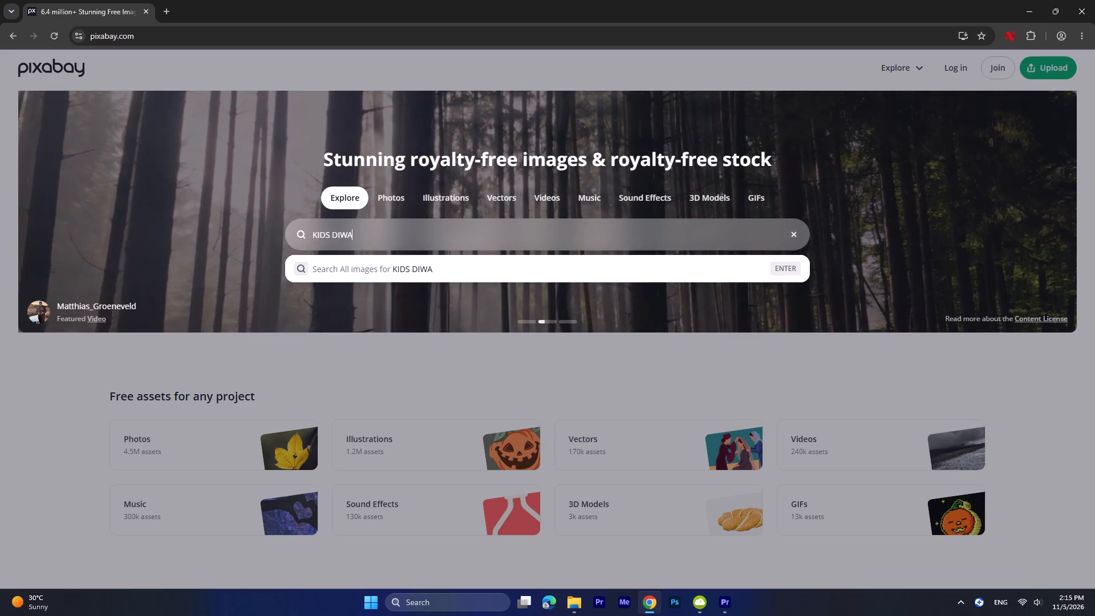
{"action": "type", "text": "ki"}
{"action": "key", "text": "space"}
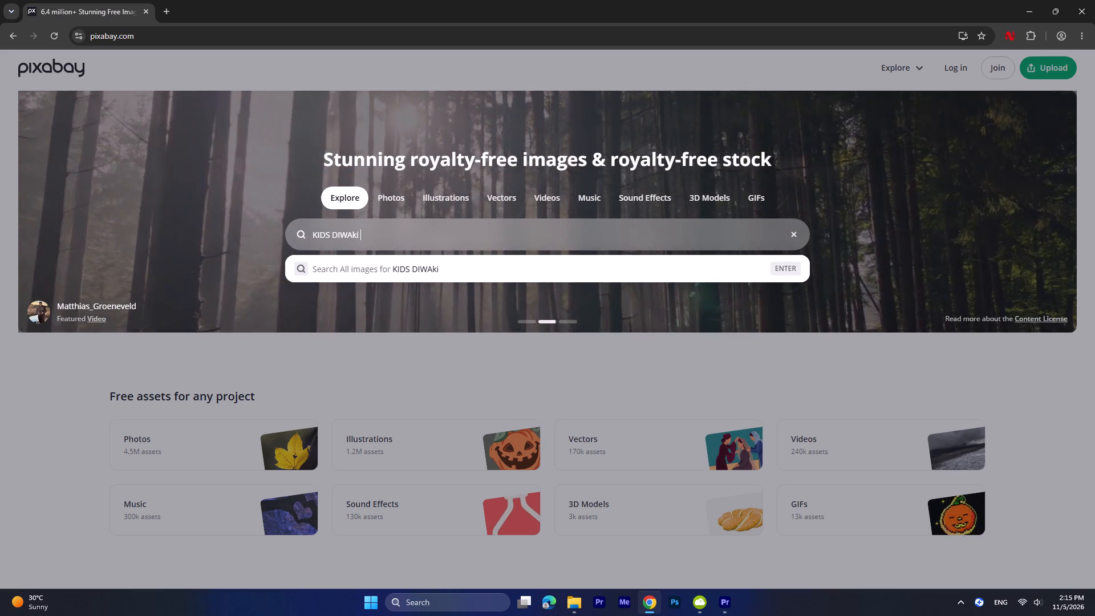
{"action": "key", "text": "BackSpace"}
{"action": "key", "text": "BackSpace"}
{"action": "key", "text": "BackSpace"}
{"action": "key", "text": "BackSpace"}
{"action": "key", "text": "BackSpace"}
{"action": "key", "text": "BackSpace"}
{"action": "key", "text": "BackSpace"}
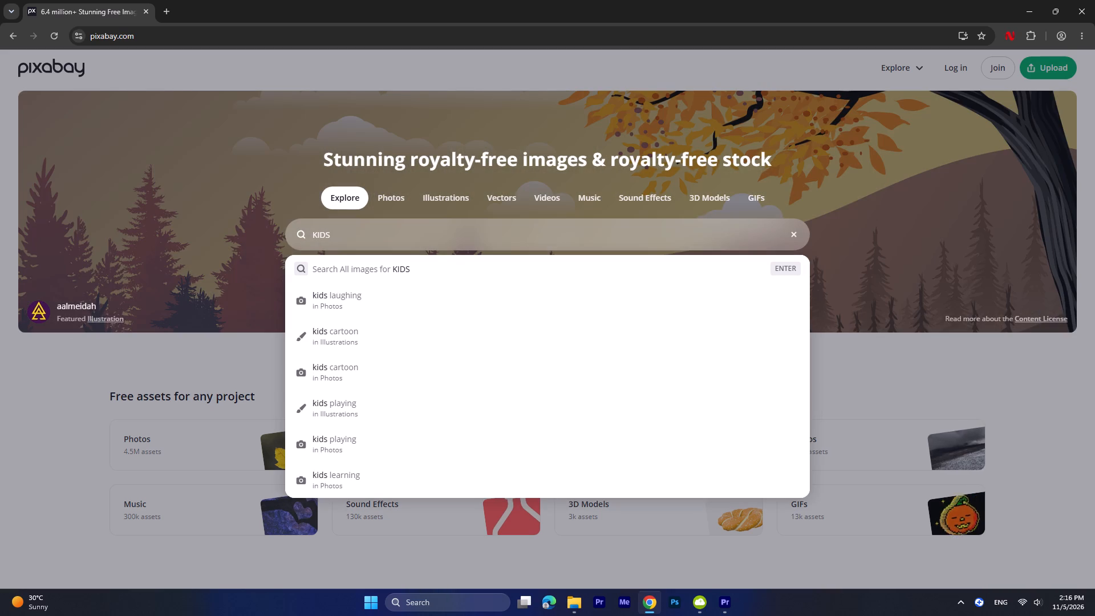
{"action": "key", "text": "Return"}
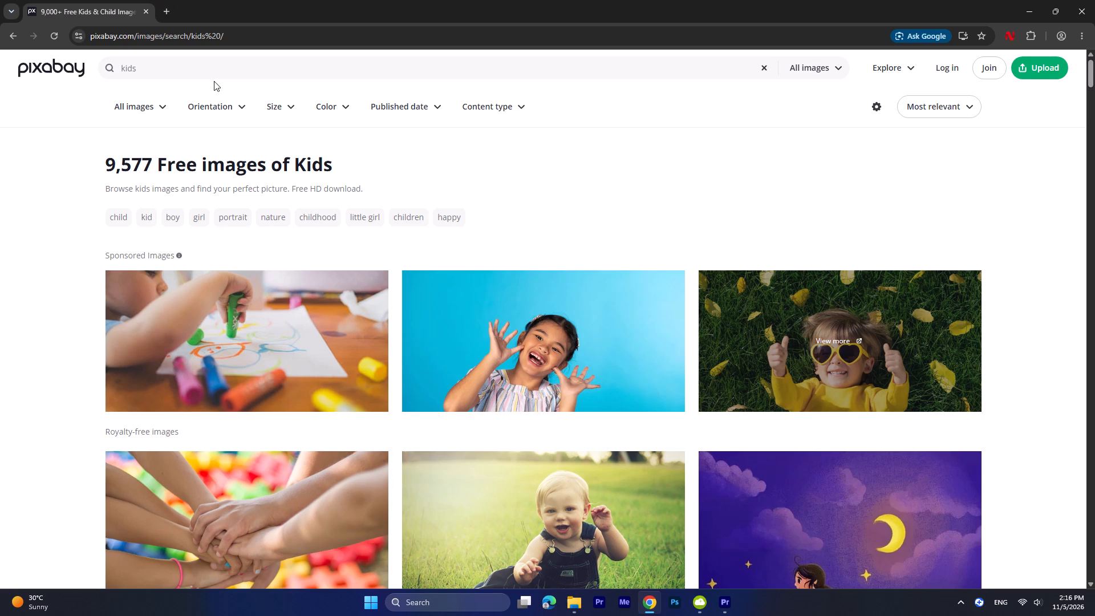
Switch the kids search from images to the Music category.
{"action": "left_click", "coordinate": [829, 68]}
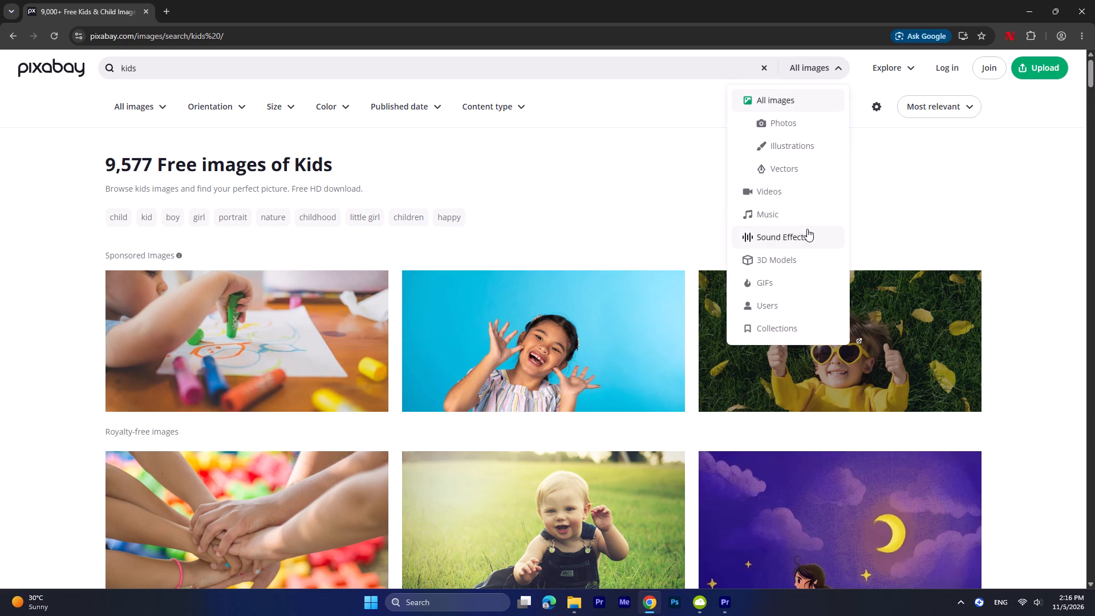
{"action": "left_click", "coordinate": [785, 234]}
{"action": "left_click_drag", "start_coordinate": [785, 234], "coordinate": [789, 206]}
{"action": "left_click", "coordinate": [809, 67]}
{"action": "left_click", "coordinate": [802, 56]}
{"action": "left_click", "coordinate": [802, 67]}
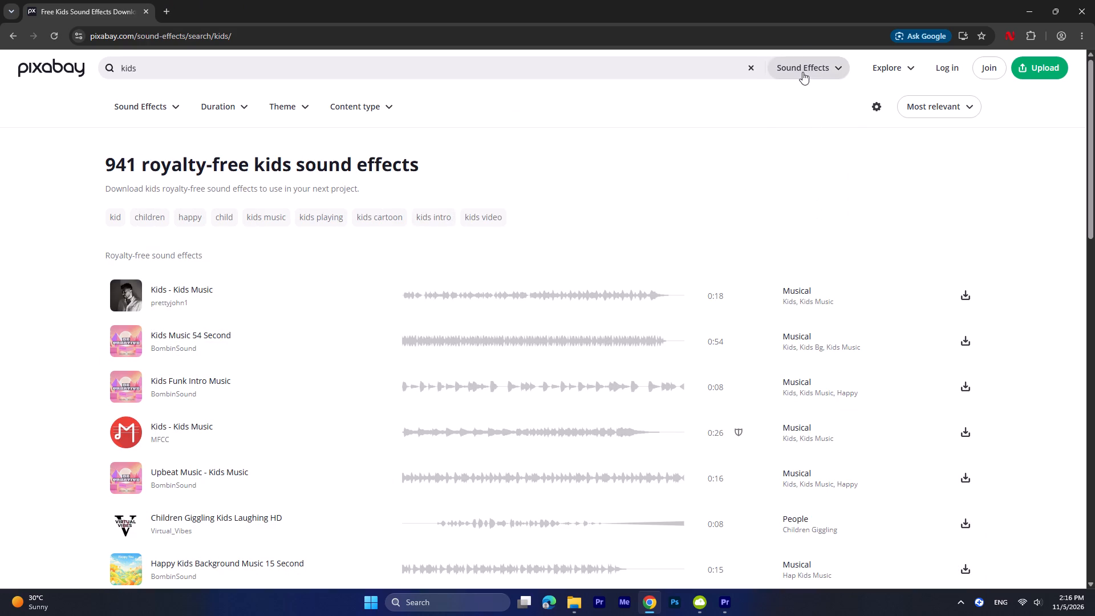
{"action": "left_click", "coordinate": [798, 208]}
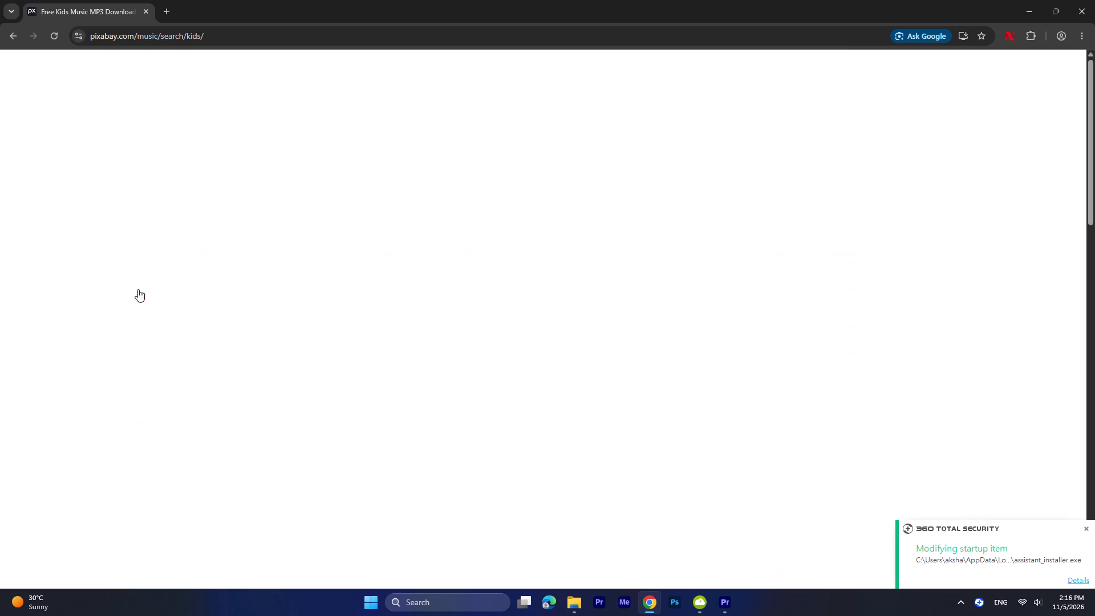
Preview several kids tracks and download "Kids Happy" by NastelBom as an MP3 into the Vayun multimedia data folder.
{"action": "left_click", "coordinate": [144, 422]}
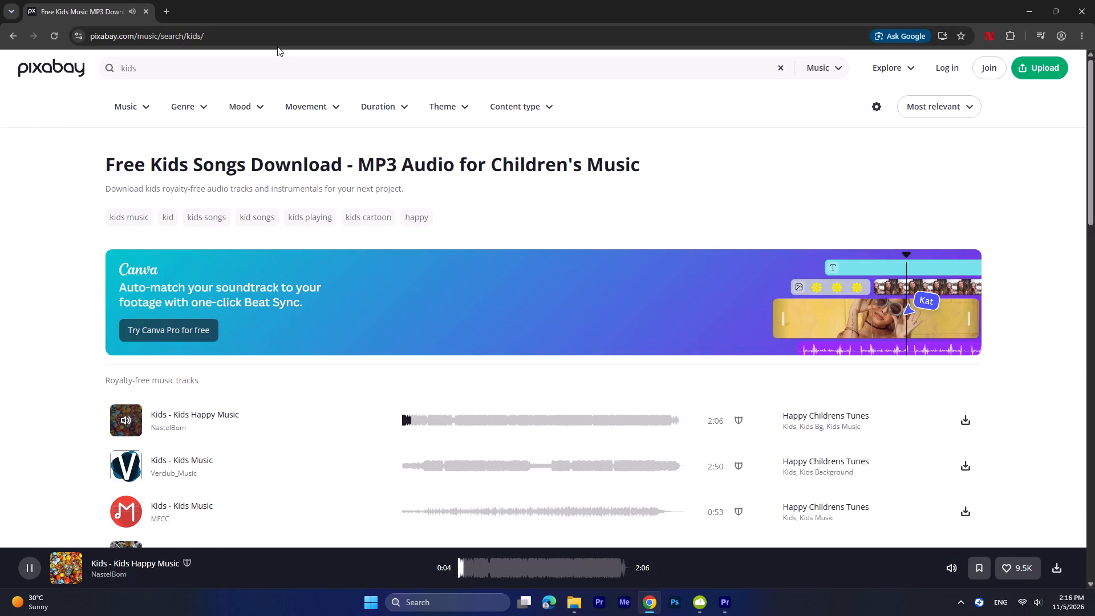
{"action": "scroll", "coordinate": [295, 286], "scroll_direction": "down", "scroll_amount": 4}
{"action": "scroll", "coordinate": [196, 408], "scroll_direction": "down", "scroll_amount": 5}
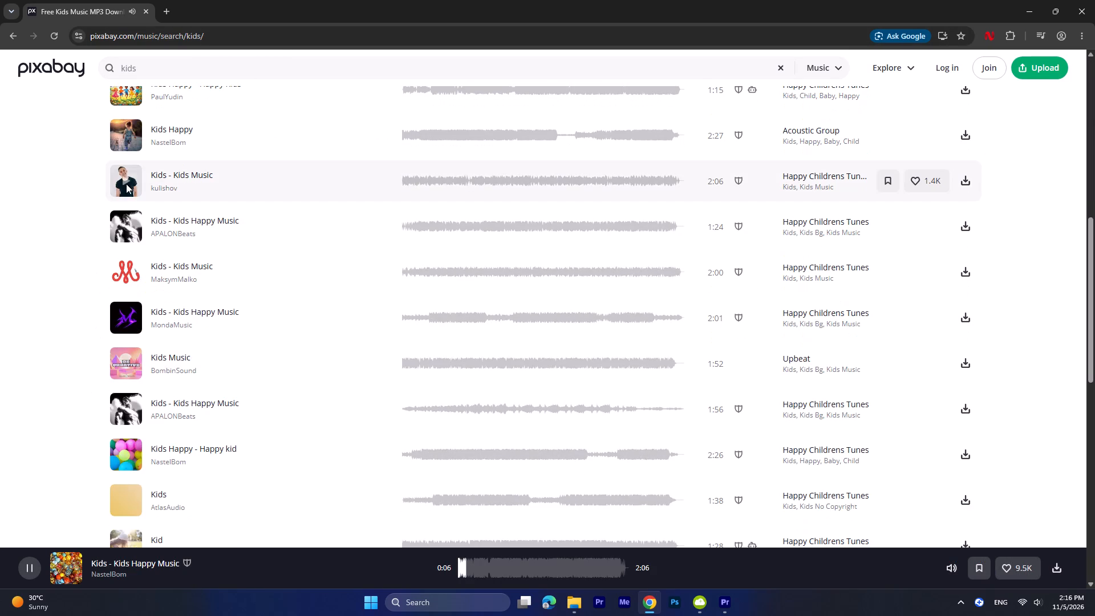
{"action": "left_click", "coordinate": [129, 173]}
{"action": "left_click", "coordinate": [125, 132]}
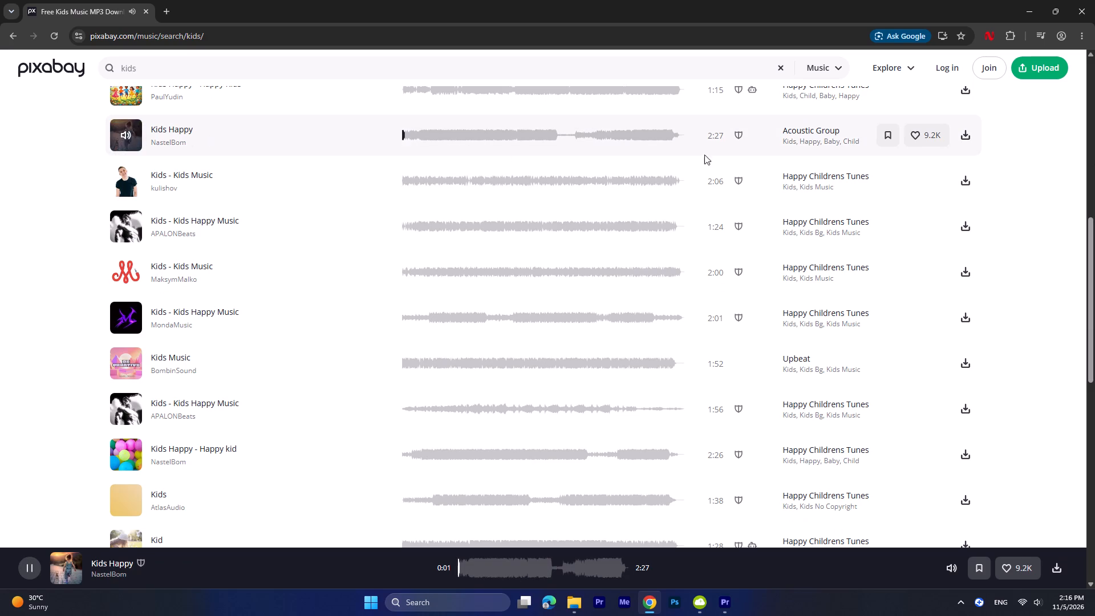
{"action": "left_click", "coordinate": [967, 136]}
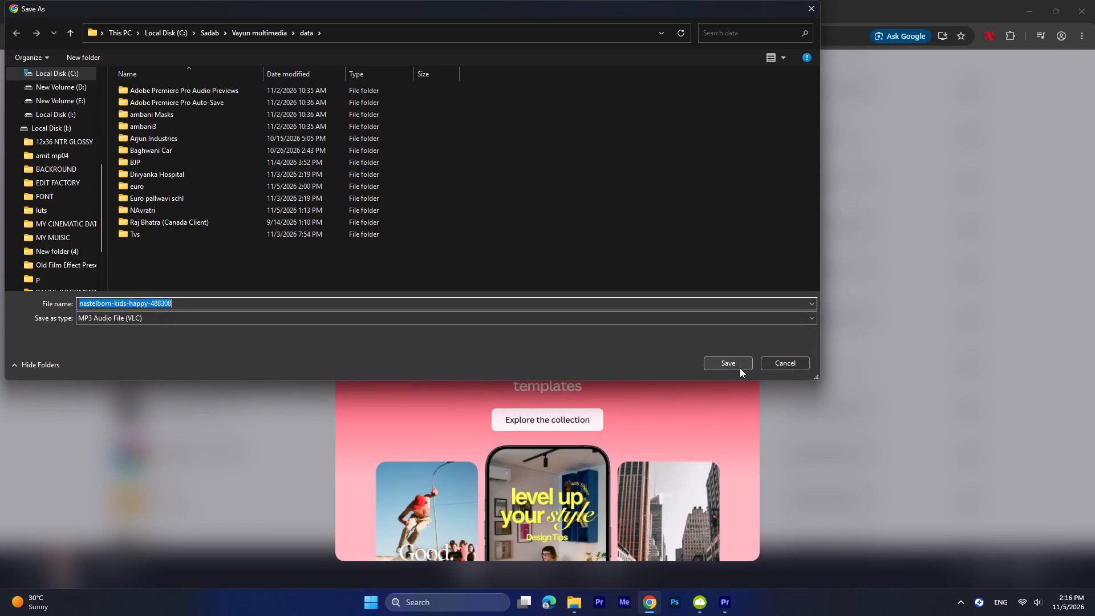
{"action": "left_click", "coordinate": [740, 368]}
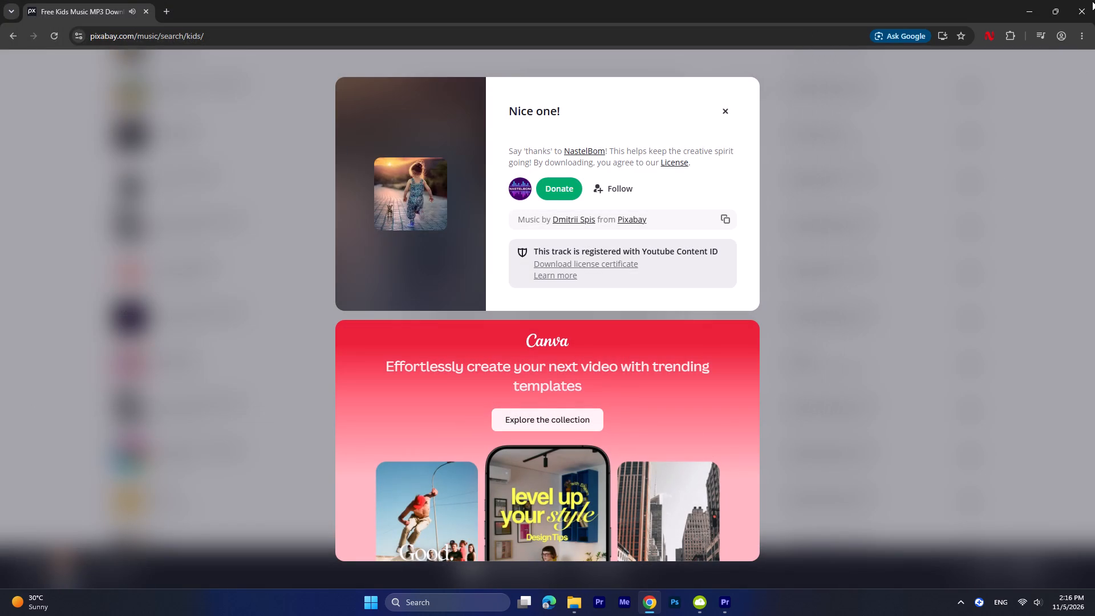
Bring the downloaded nastelbom-kids-happy MP3 into Adobe Premiere and place it on audio track A2 at the start of the IMG_4121 sequence.
{"action": "left_click_drag", "start_coordinate": [988, 63], "coordinate": [775, 578]}
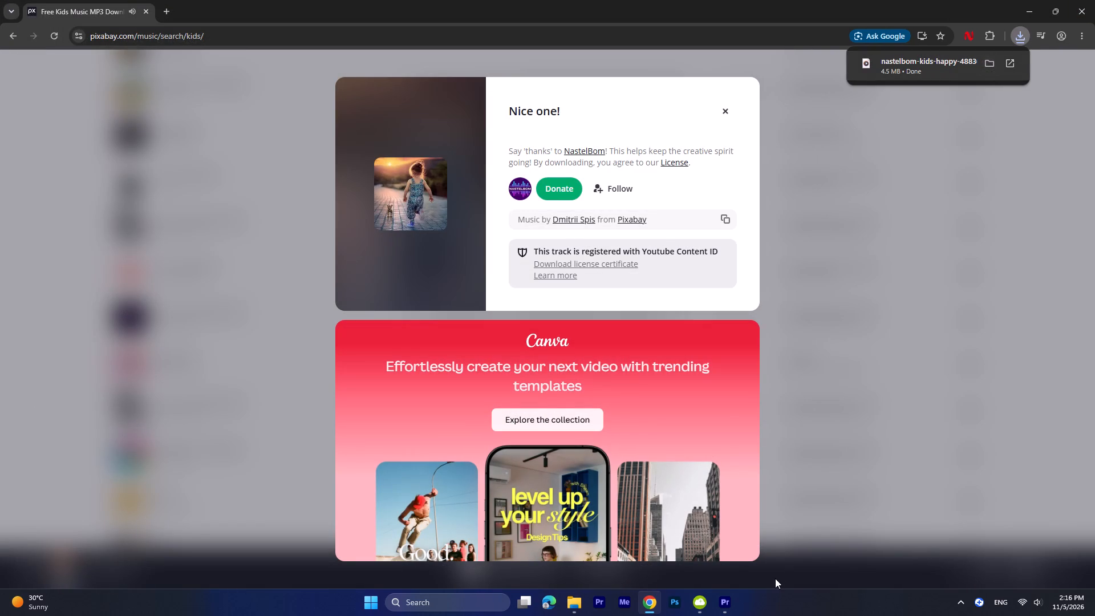
{"action": "left_click_drag", "start_coordinate": [775, 578], "coordinate": [785, 567]}
{"action": "left_click_drag", "start_coordinate": [909, 64], "coordinate": [724, 601]}
{"action": "left_click_drag", "start_coordinate": [724, 601], "coordinate": [223, 510]}
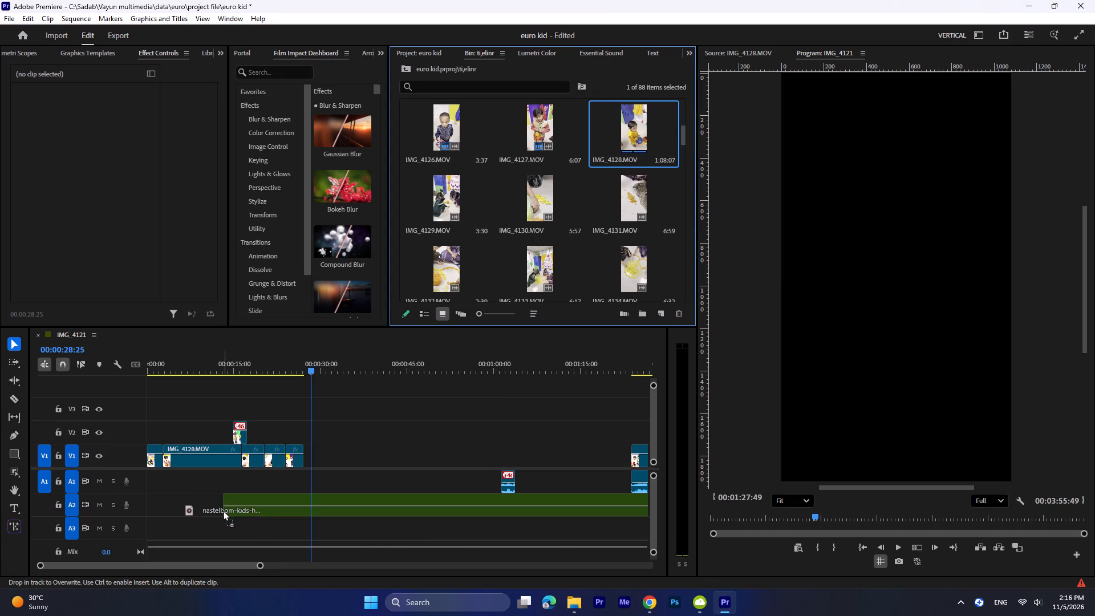
{"action": "left_click_drag", "start_coordinate": [223, 510], "coordinate": [122, 496]}
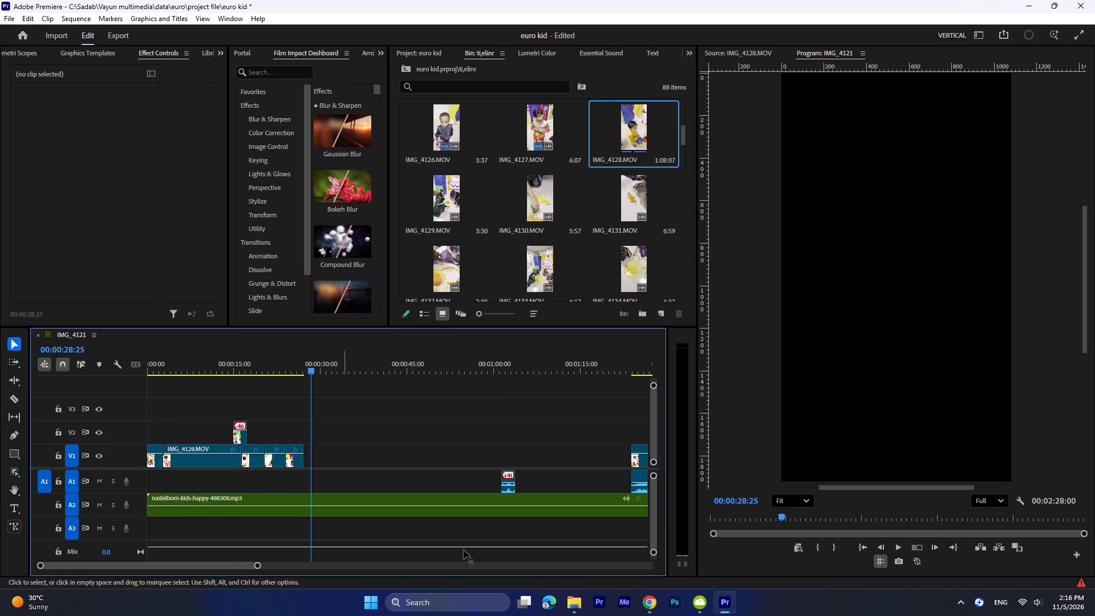
Back in Google Chrome, dismiss the Pixabay download pop-up and pause the "Kids Happy" preview.
{"action": "left_click", "coordinate": [656, 611]}
{"action": "left_click", "coordinate": [883, 126]}
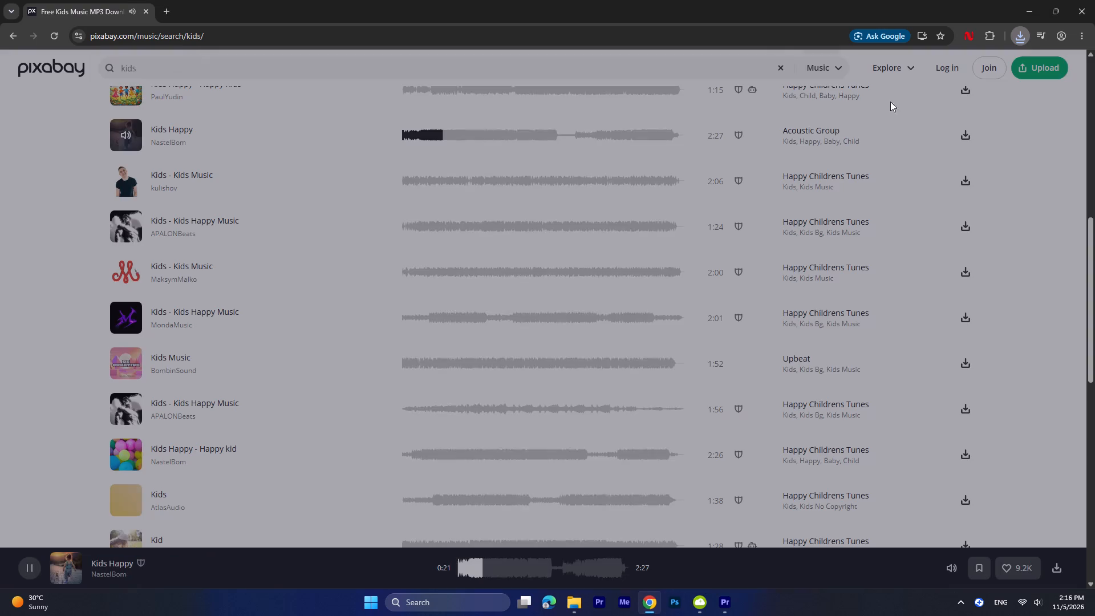
{"action": "left_click", "coordinate": [119, 137]}
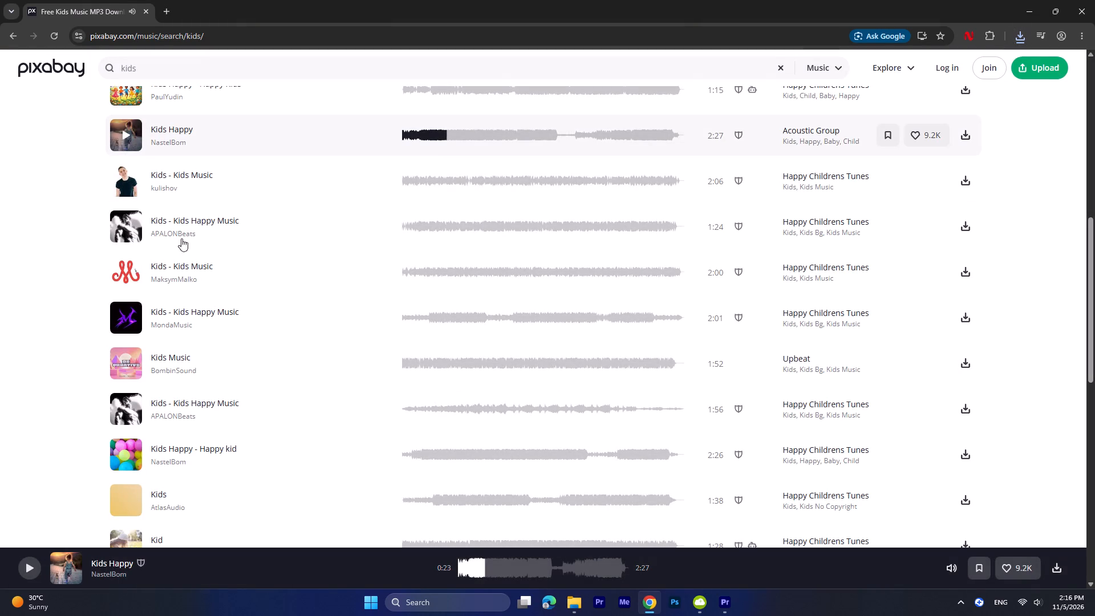
Turn off the computer's Wi-Fi connection in the Windows quick settings.
{"action": "left_click", "coordinate": [1015, 603]}
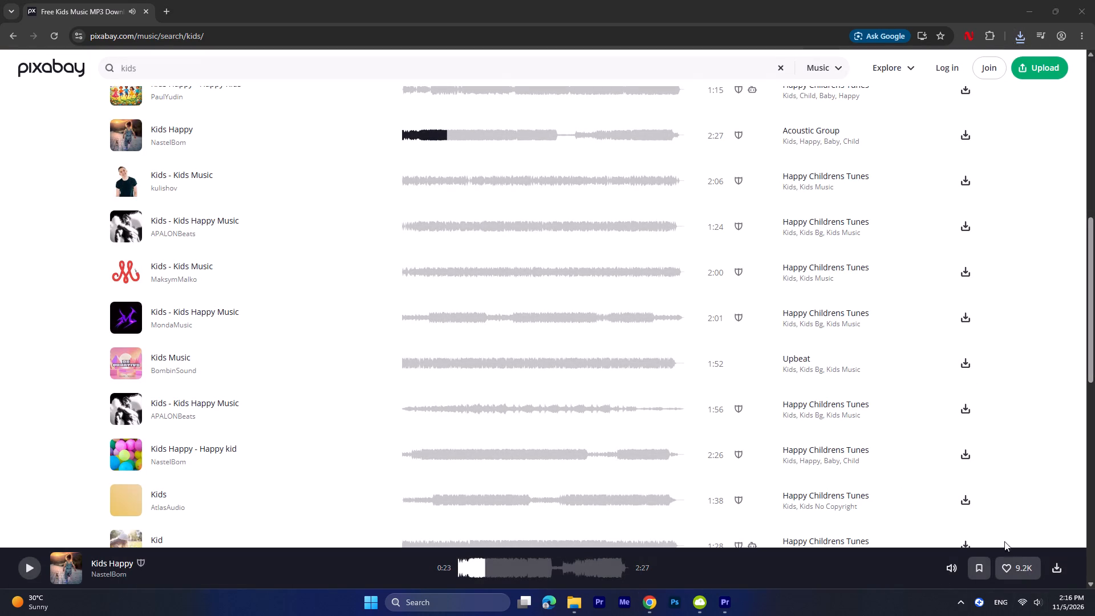
{"action": "left_click", "coordinate": [1031, 605]}
{"action": "left_click", "coordinate": [1023, 603]}
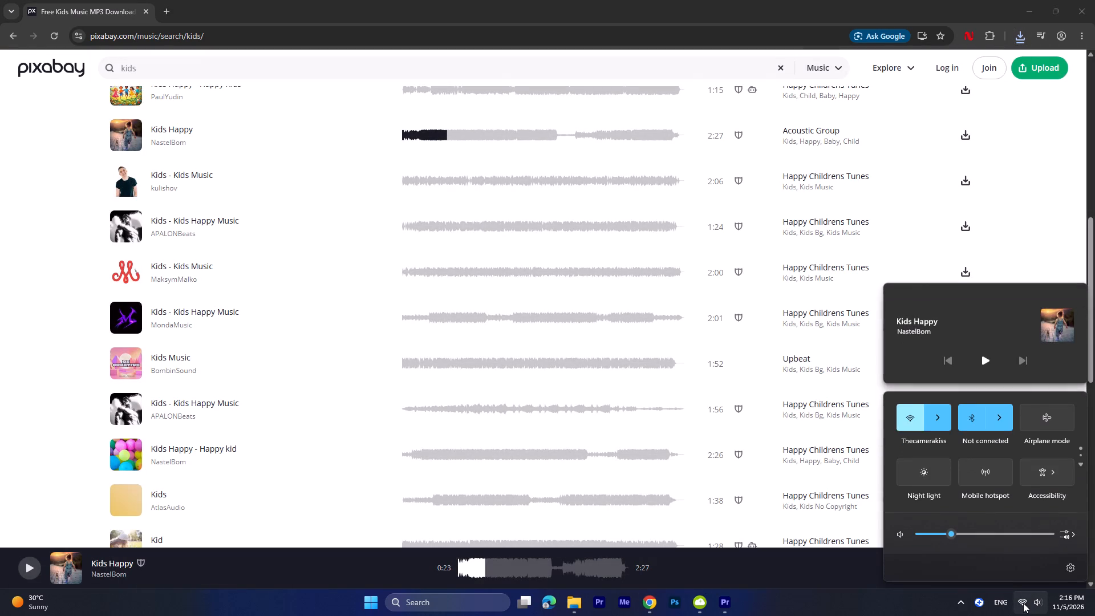
{"action": "left_click", "coordinate": [914, 422]}
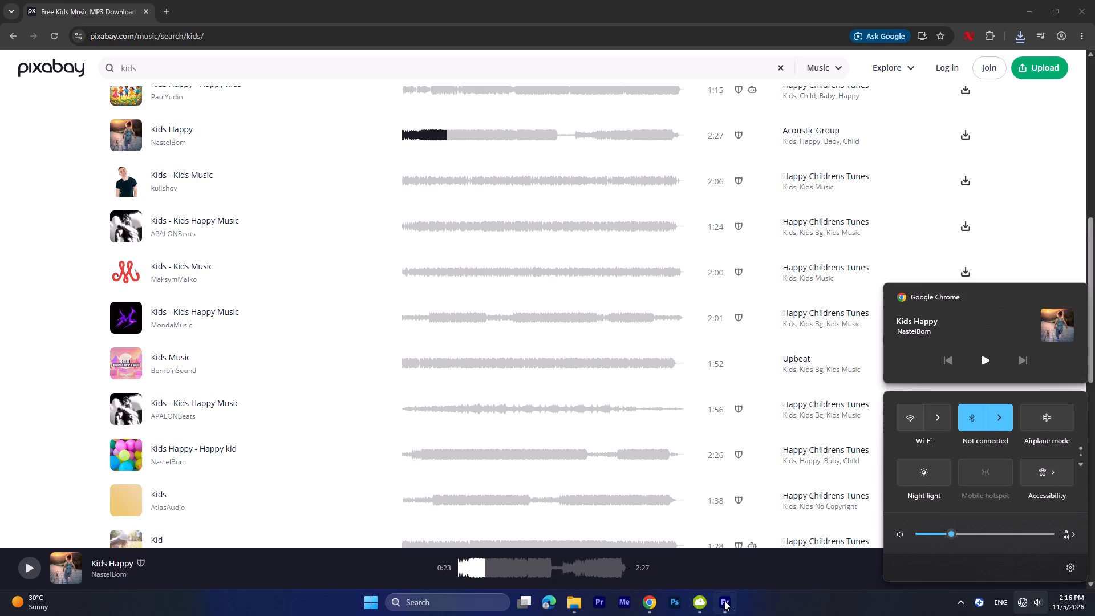
In Adobe Premiere, play the sequence from 00:00:00:00 to review the IMG_4128.MOV segments with the kids music, stopping past their end.
{"action": "left_click", "coordinate": [724, 601]}
{"action": "left_click_drag", "start_coordinate": [294, 362], "coordinate": [125, 375]}
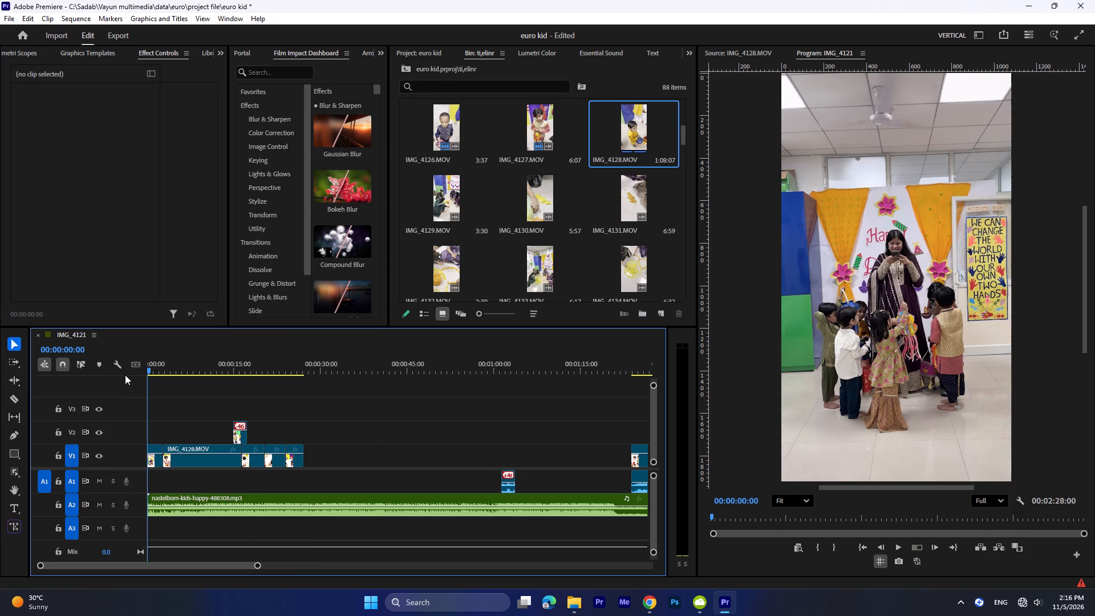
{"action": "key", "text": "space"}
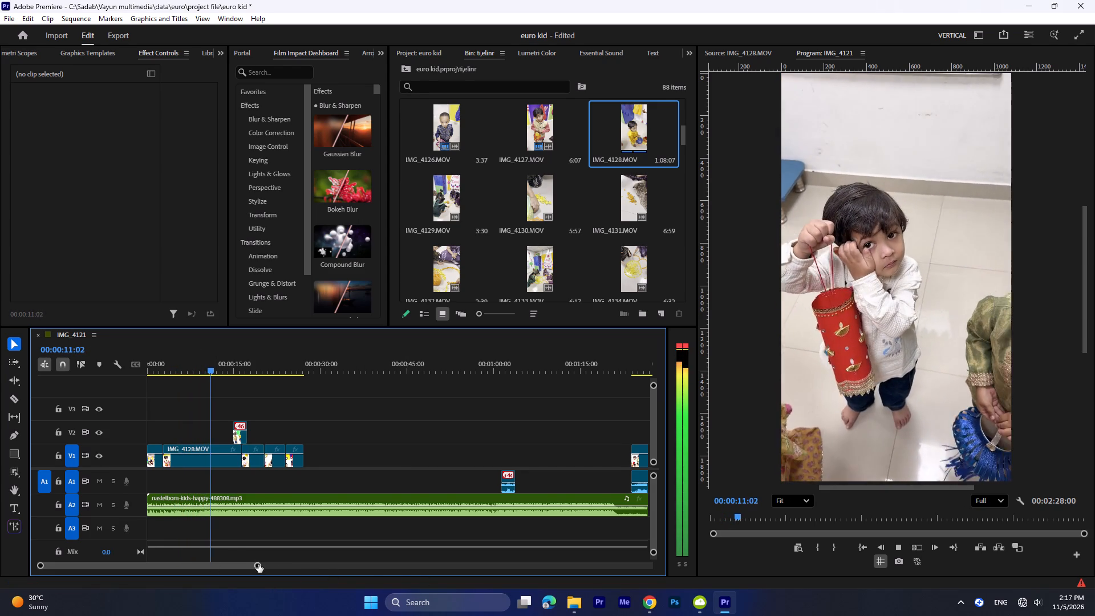
{"action": "left_click_drag", "start_coordinate": [258, 564], "coordinate": [306, 570]}
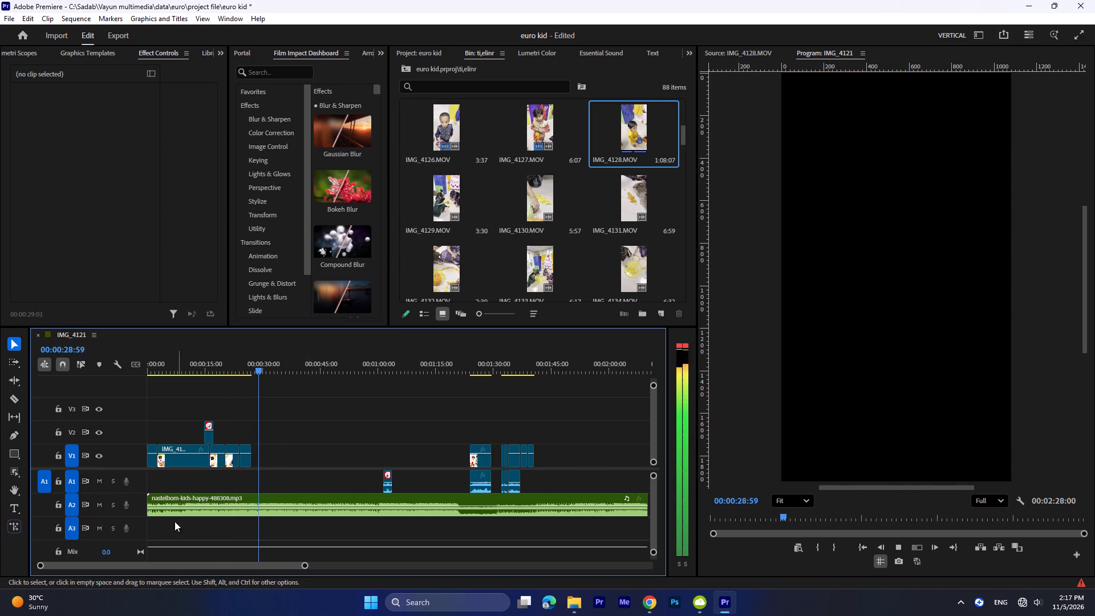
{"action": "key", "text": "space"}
Cut about 54 seconds off the beginning of the music clip on A2 and place it back at the sequence start.
{"action": "left_click_drag", "start_coordinate": [148, 496], "coordinate": [329, 489]}
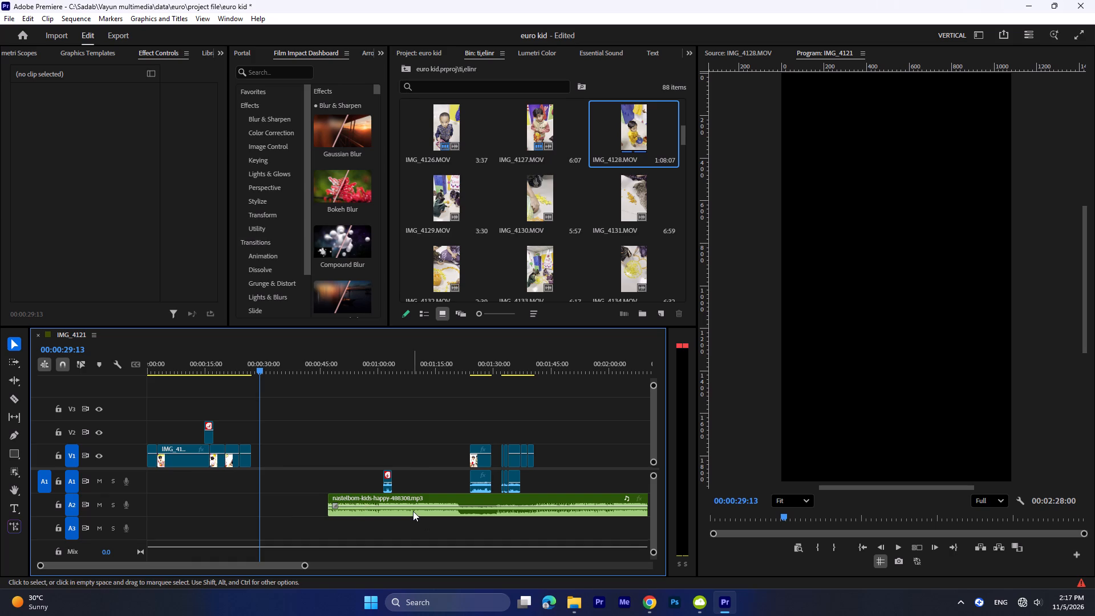
{"action": "left_click_drag", "start_coordinate": [412, 514], "coordinate": [175, 509]}
{"action": "left_click_drag", "start_coordinate": [153, 496], "coordinate": [153, 496]}
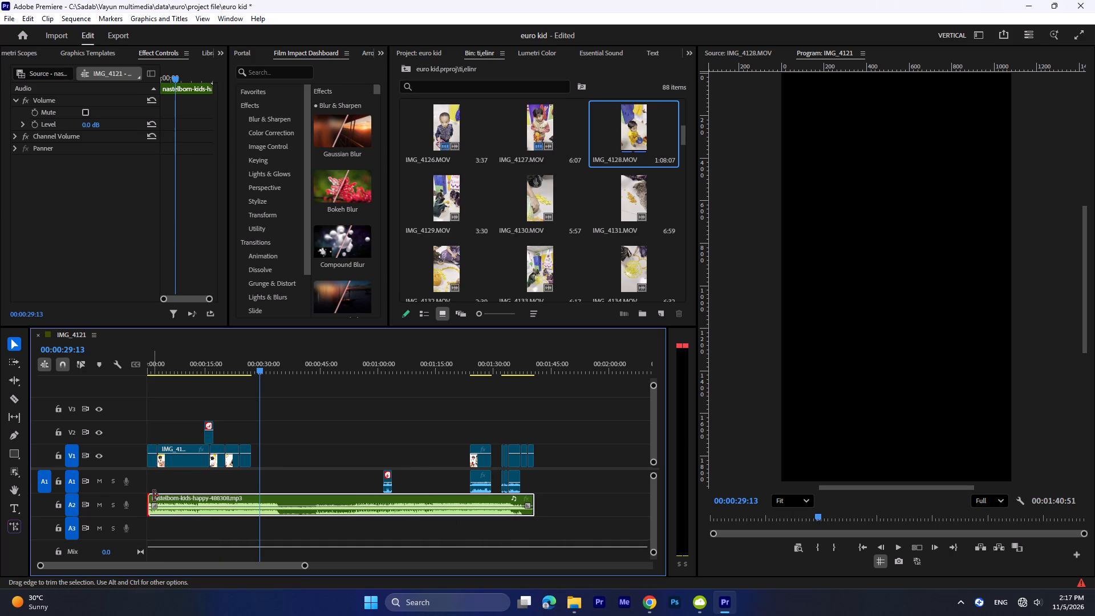
{"action": "left_click_drag", "start_coordinate": [153, 496], "coordinate": [196, 502]}
{"action": "left_click_drag", "start_coordinate": [215, 514], "coordinate": [190, 502]}
{"action": "left_click_drag", "start_coordinate": [172, 493], "coordinate": [129, 492]}
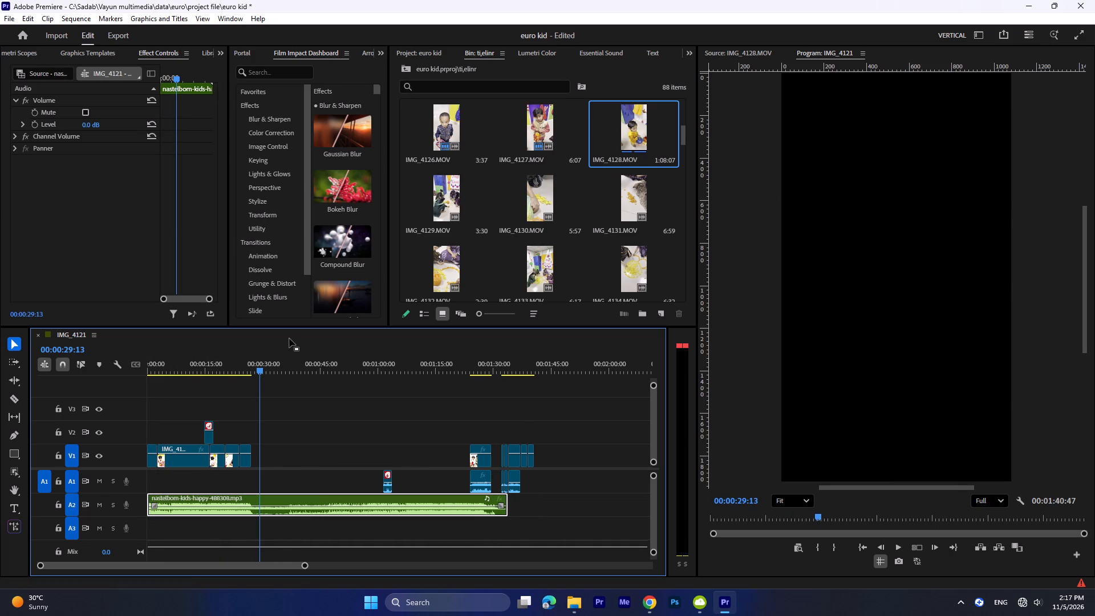
Listen to the music near the end of the opening video clips and split the A2 music clip at 00:00:27:34.
{"action": "left_click_drag", "start_coordinate": [242, 366], "coordinate": [236, 390]}
{"action": "key", "text": "space"}
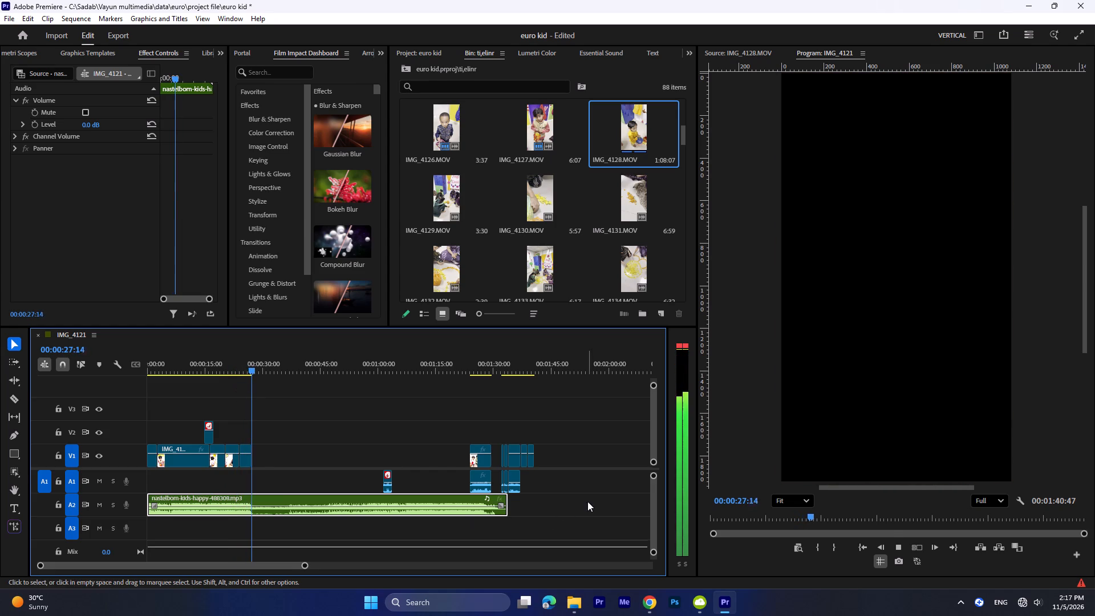
{"action": "key", "text": "space"}
{"action": "left_click_drag", "start_coordinate": [302, 476], "coordinate": [546, 554]}
{"action": "left_click_drag", "start_coordinate": [554, 542], "coordinate": [544, 547]}
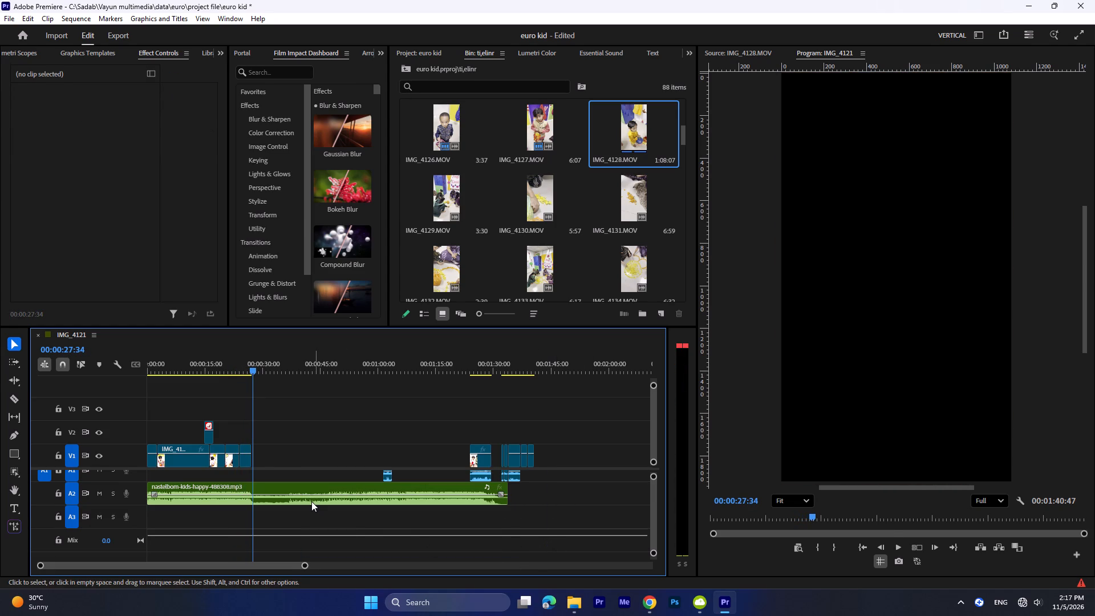
{"action": "left_click", "coordinate": [310, 501]}
{"action": "key", "text": "w"}
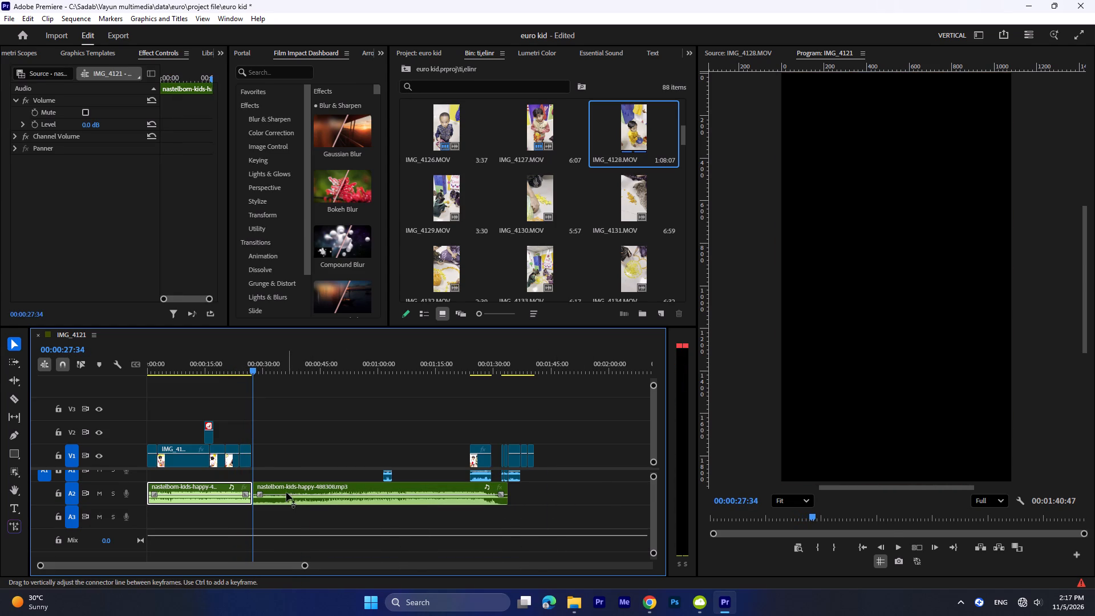
Move the second music piece to track A3 at about 00:00:55 and extend the first piece's end to about 00:00:31.
{"action": "left_click_drag", "start_coordinate": [286, 491], "coordinate": [392, 507]}
{"action": "left_click_drag", "start_coordinate": [265, 356], "coordinate": [193, 356]}
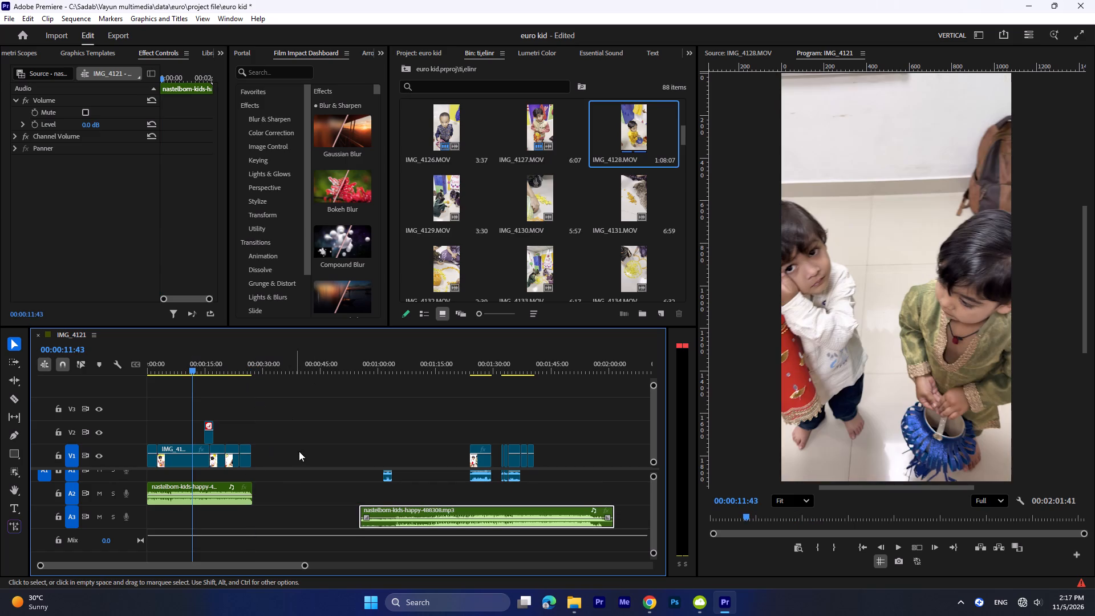
{"action": "left_click_drag", "start_coordinate": [254, 482], "coordinate": [268, 488]}
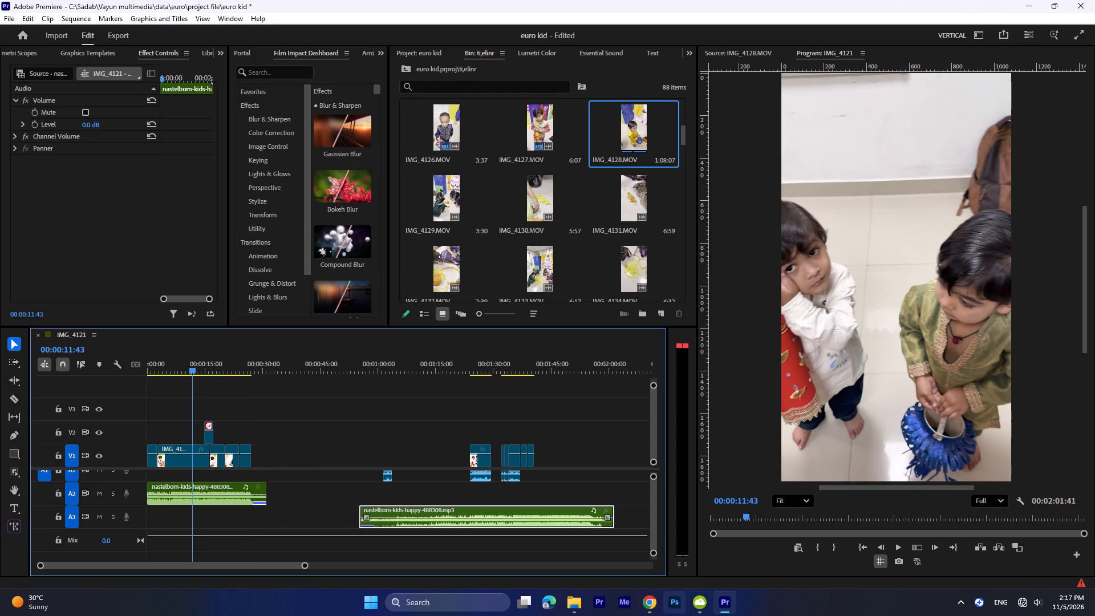
Open LocalSend.
{"action": "left_click", "coordinate": [372, 605]}
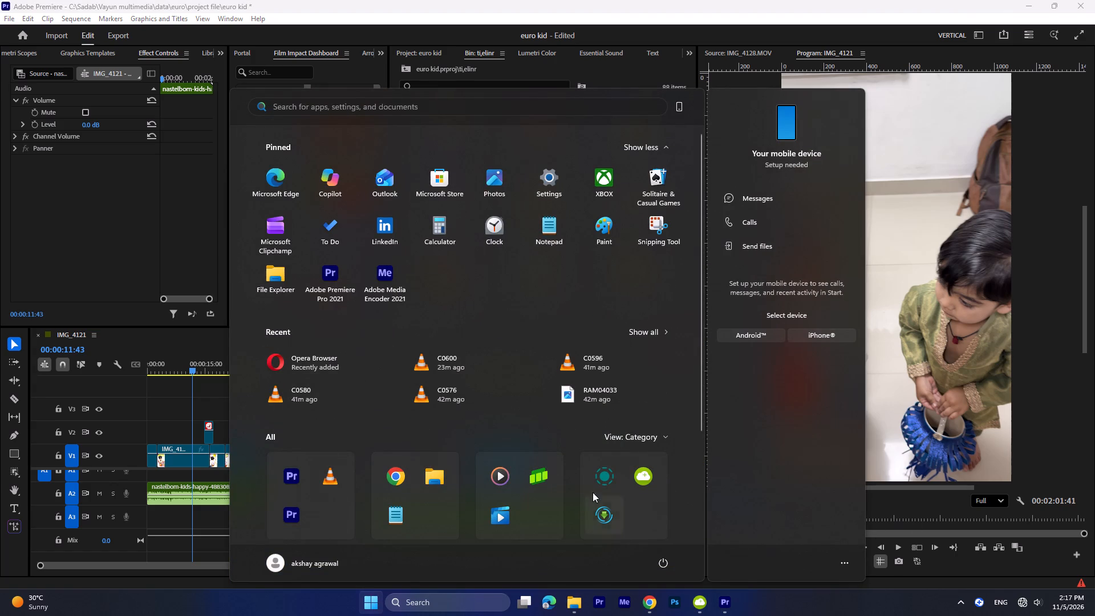
{"action": "left_click", "coordinate": [597, 484]}
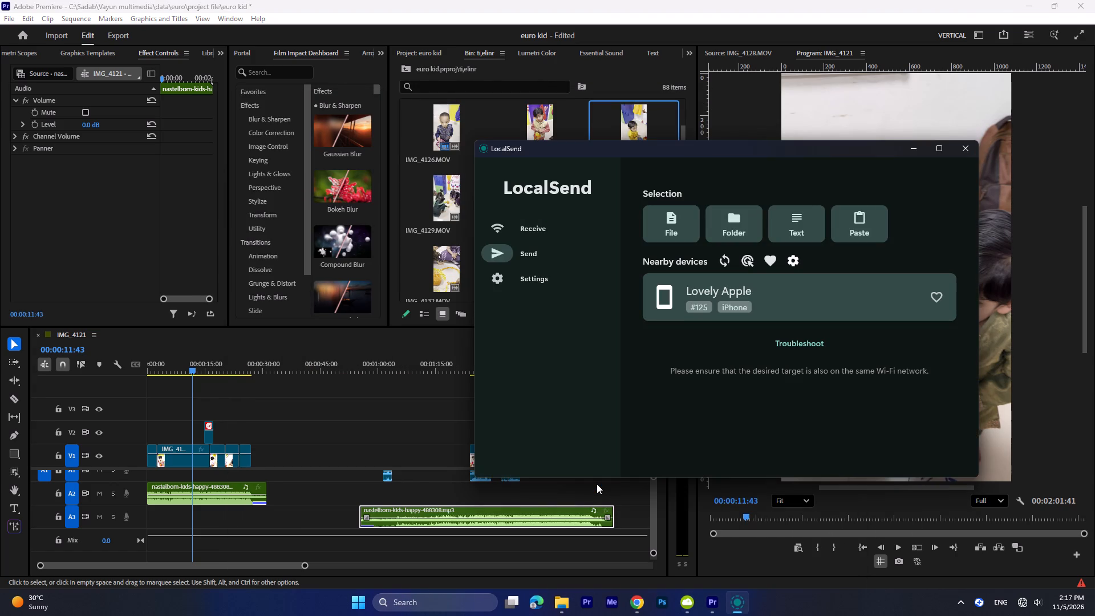
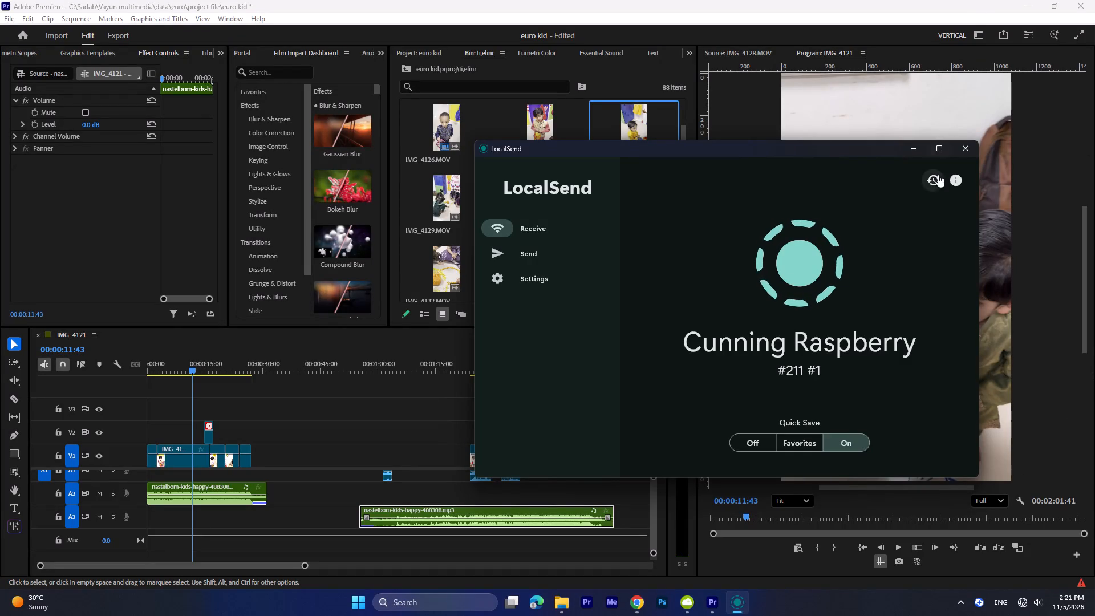
Minimize LocalSend and save the euro kid project in Premiere.
{"action": "left_click", "coordinate": [913, 151]}
{"action": "key", "text": "ctrl+a"}
{"action": "key", "text": "ctrl+s"}
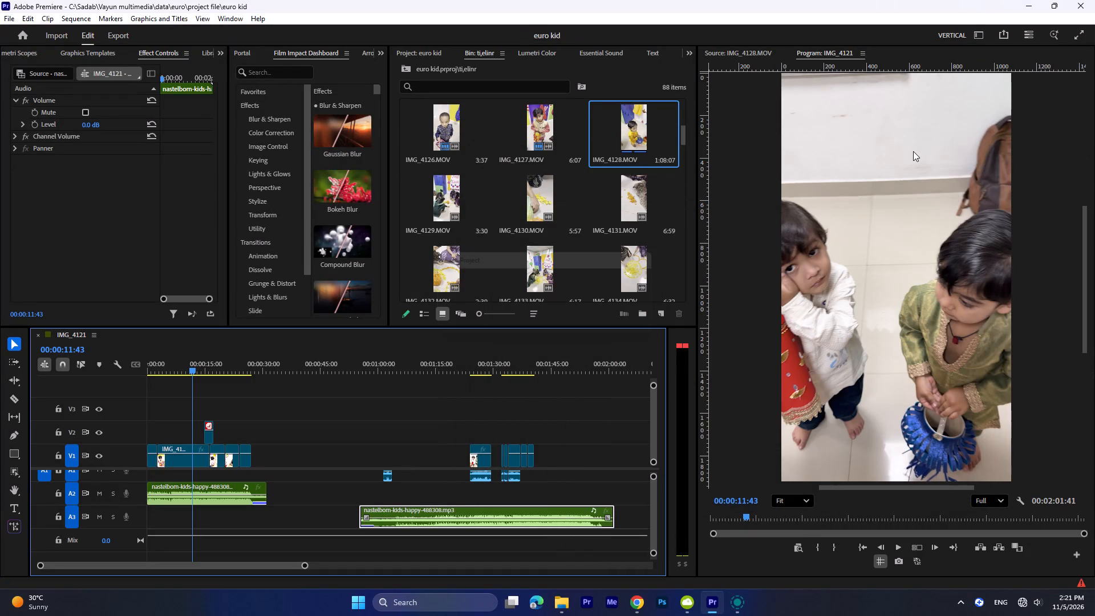
Minimize Premiere, turn on the computer's Wi-Fi and connect it to the Thecamerakiss network.
{"action": "left_click", "coordinate": [1024, 0]}
{"action": "left_click", "coordinate": [1023, 601]}
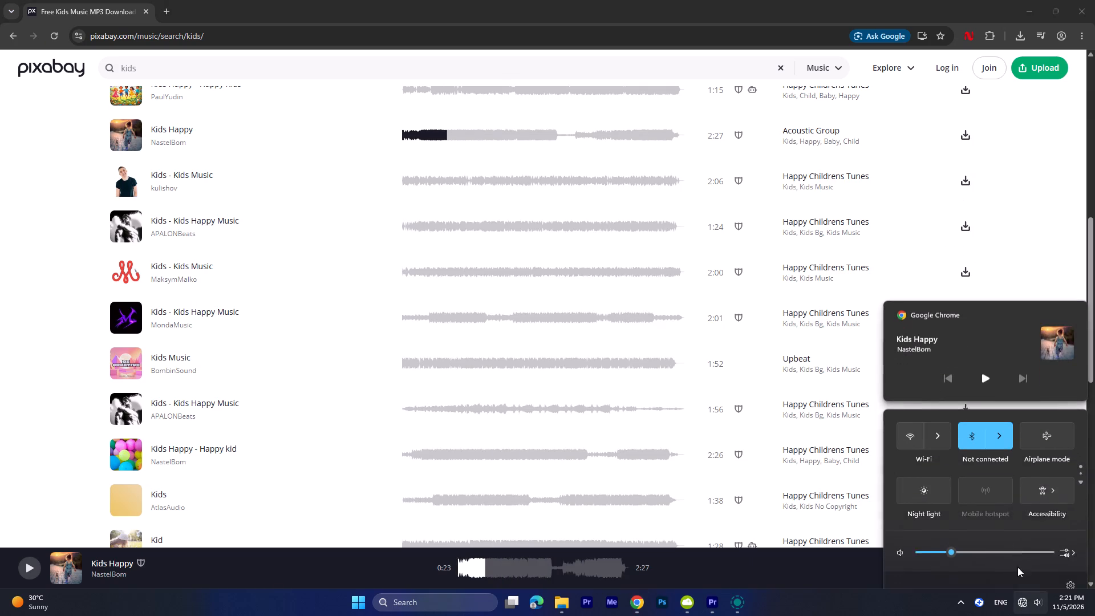
{"action": "left_click", "coordinate": [925, 421]}
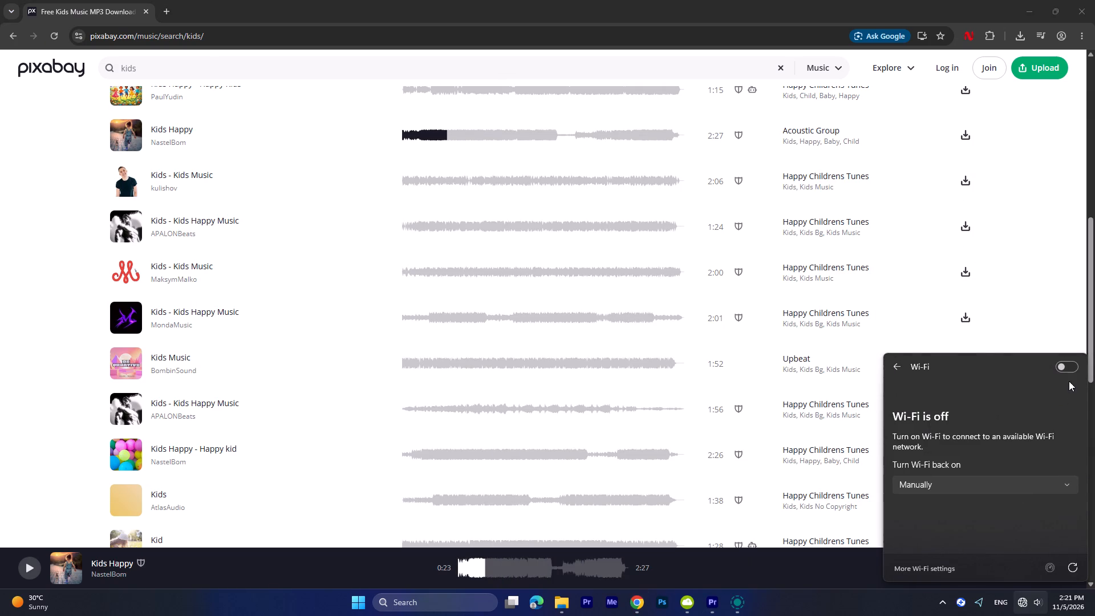
{"action": "left_click", "coordinate": [1069, 371]}
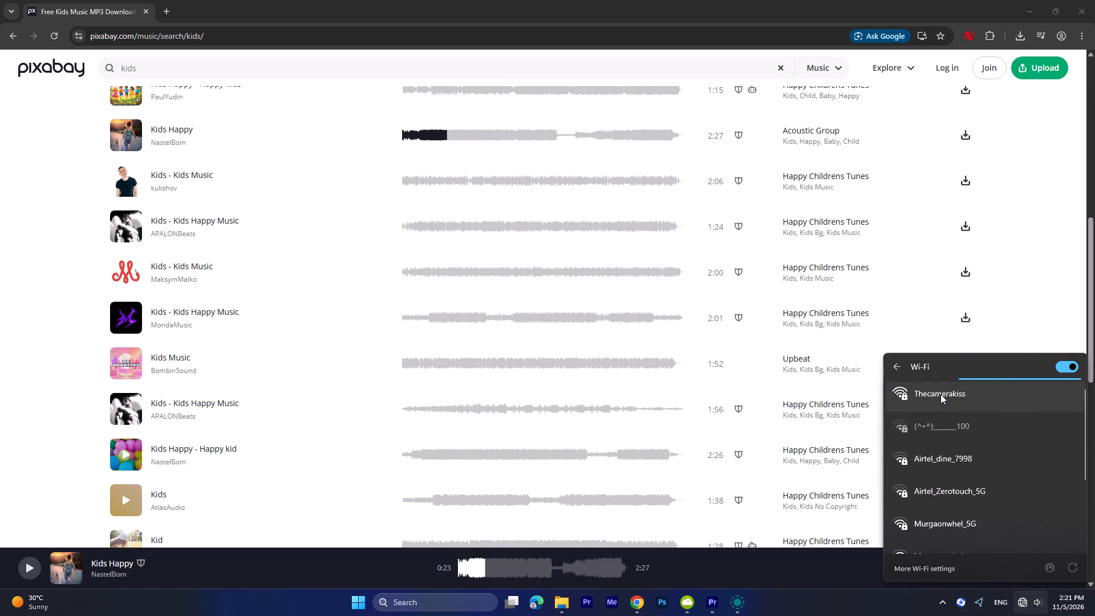
{"action": "left_click", "coordinate": [940, 394]}
Bring LocalSend back to the front, ready to receive files.
{"action": "left_click", "coordinate": [735, 596]}
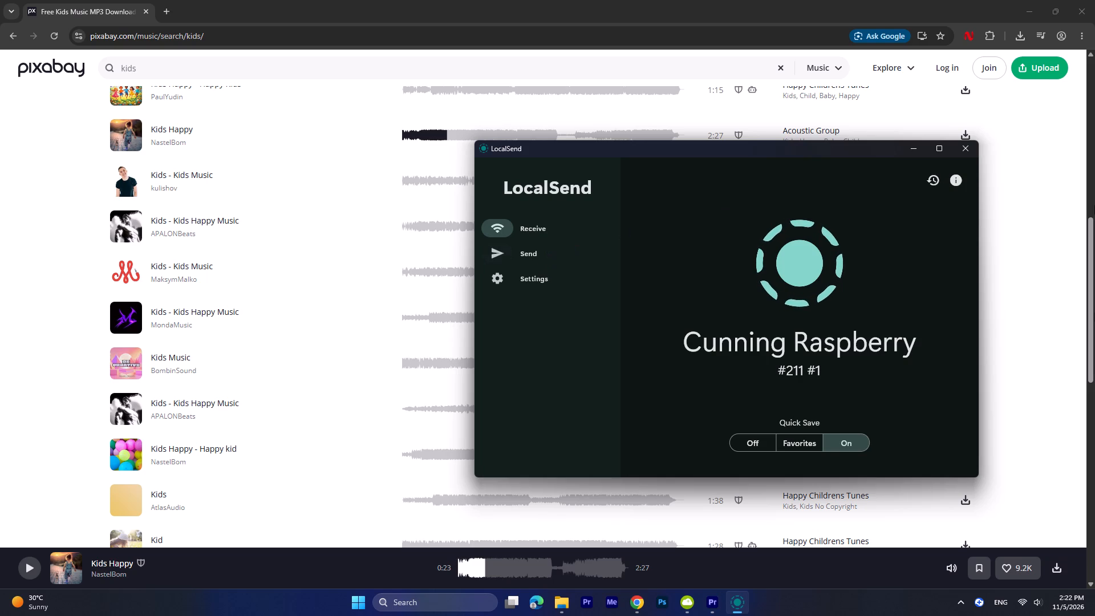
Import "euro logoo png.png" from the LocalSend history into the Premiere project bin.
{"action": "left_click", "coordinate": [930, 174]}
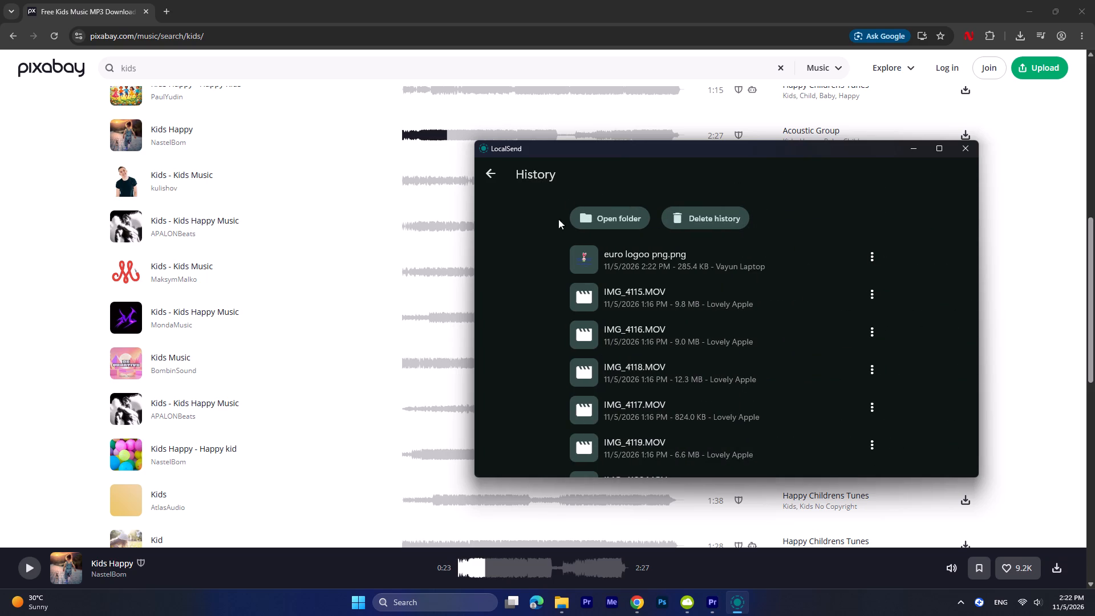
{"action": "left_click_drag", "start_coordinate": [626, 255], "coordinate": [729, 573]}
{"action": "left_click_drag", "start_coordinate": [677, 258], "coordinate": [990, 268]}
{"action": "left_click_drag", "start_coordinate": [576, 258], "coordinate": [577, 258]}
{"action": "left_click_drag", "start_coordinate": [577, 258], "coordinate": [717, 605]}
{"action": "left_click", "coordinate": [717, 605]}
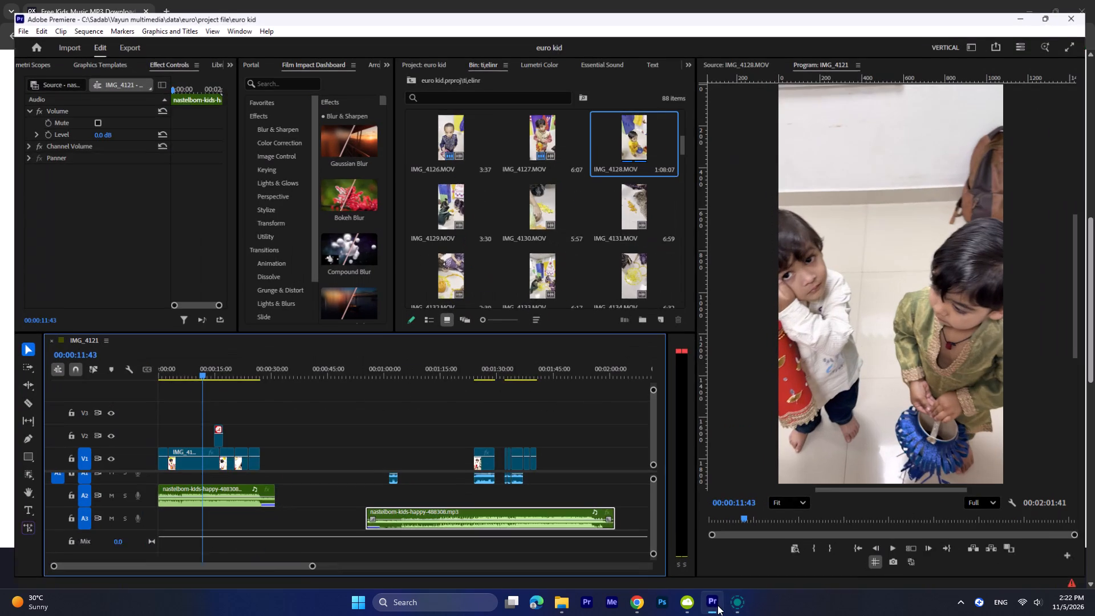
{"action": "scroll", "coordinate": [609, 247], "scroll_direction": "down", "scroll_amount": 5}
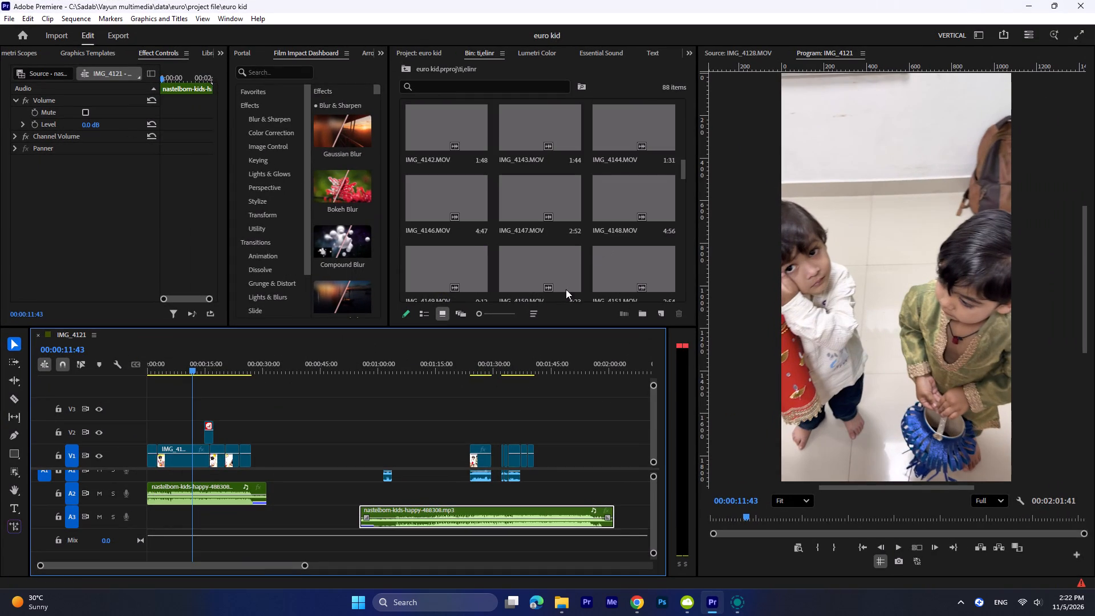
{"action": "scroll", "coordinate": [566, 289], "scroll_direction": "down", "scroll_amount": 18}
{"action": "double_click", "coordinate": [588, 282]}
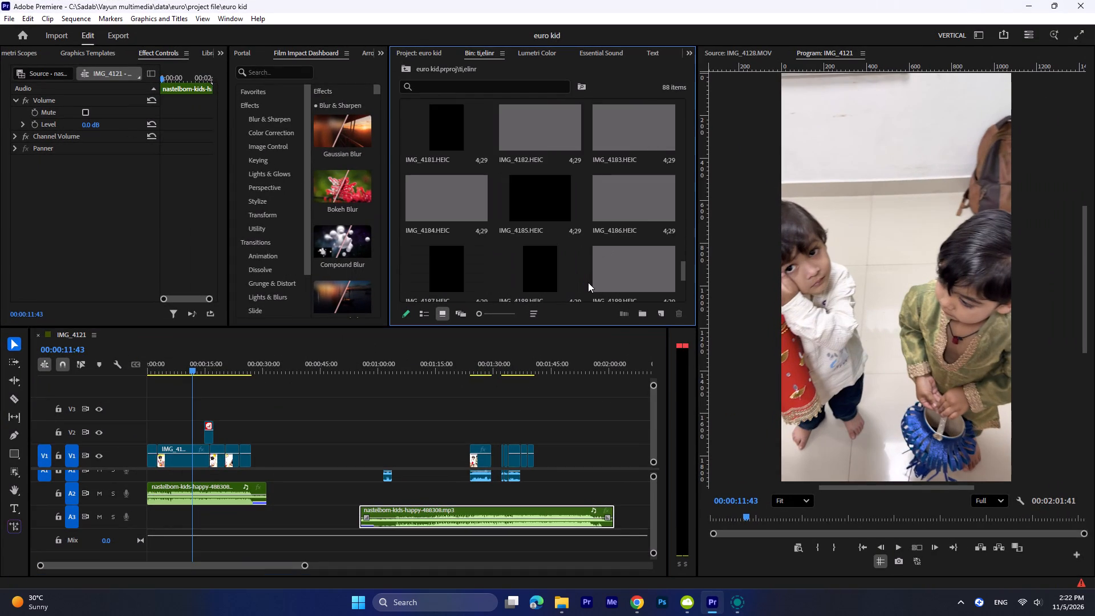
{"action": "triple_click", "coordinate": [334, 125]}
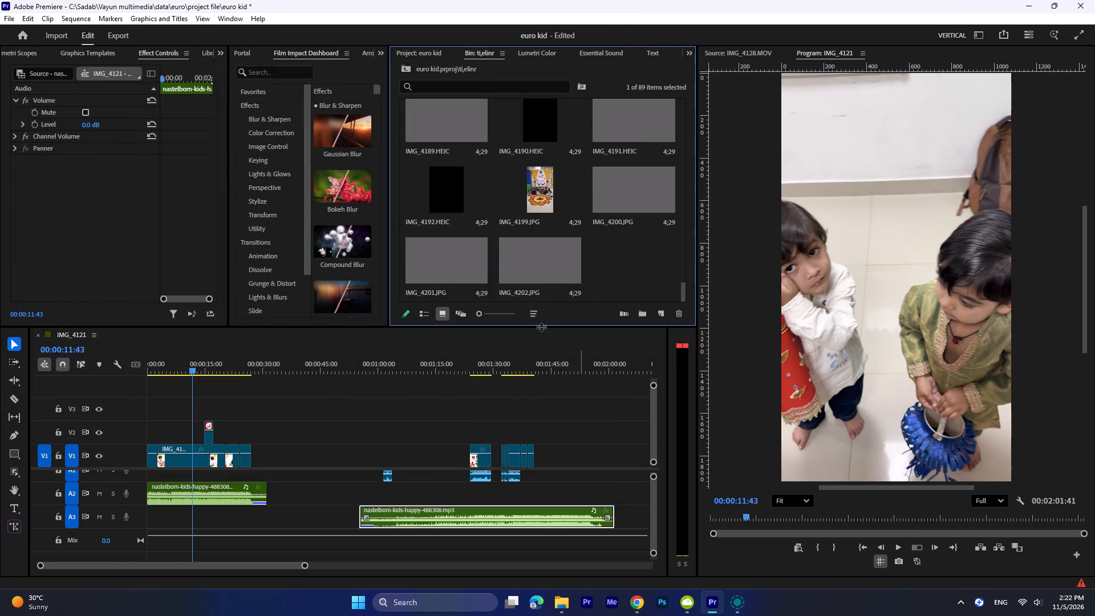
Place the Euro Kids logo on V3 at the sequence start and extend it to the end of the A2 music clip.
{"action": "scroll", "coordinate": [626, 257], "scroll_direction": "up", "scroll_amount": 7}
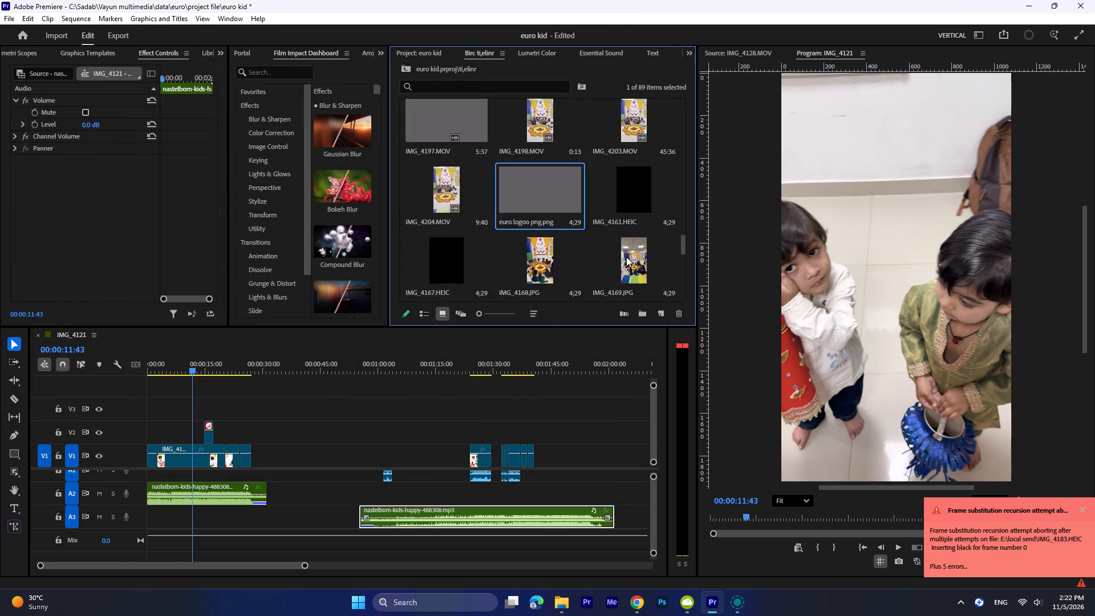
{"action": "scroll", "coordinate": [626, 257], "scroll_direction": "up", "scroll_amount": 2}
{"action": "scroll", "coordinate": [626, 257], "scroll_direction": "down", "scroll_amount": 1}
{"action": "left_click_drag", "start_coordinate": [528, 269], "coordinate": [229, 436]}
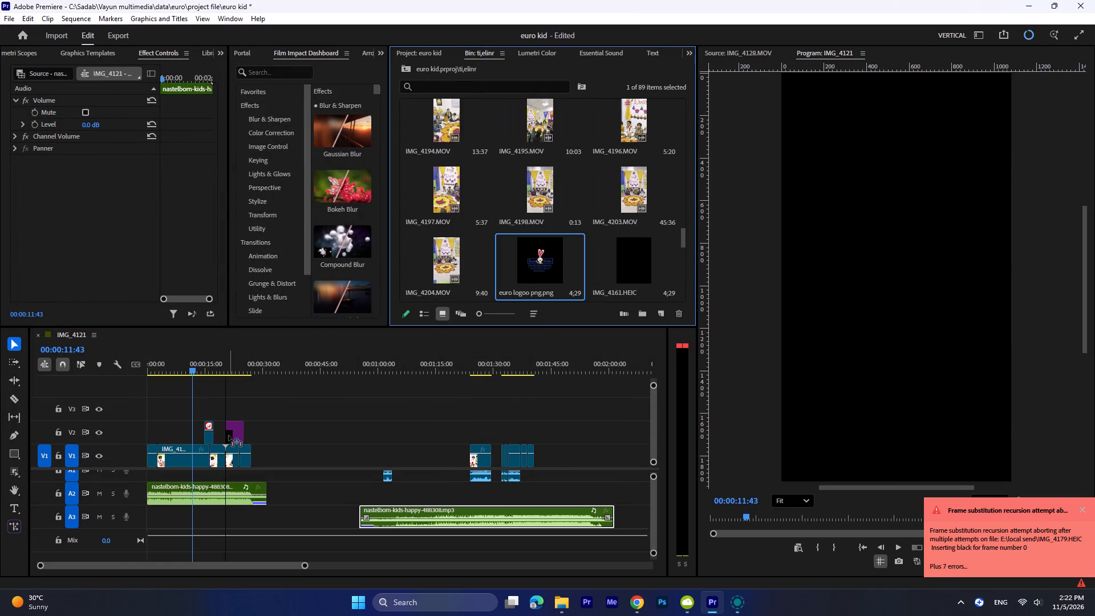
{"action": "left_click_drag", "start_coordinate": [229, 436], "coordinate": [140, 407]}
{"action": "left_click_drag", "start_coordinate": [168, 412], "coordinate": [269, 423]}
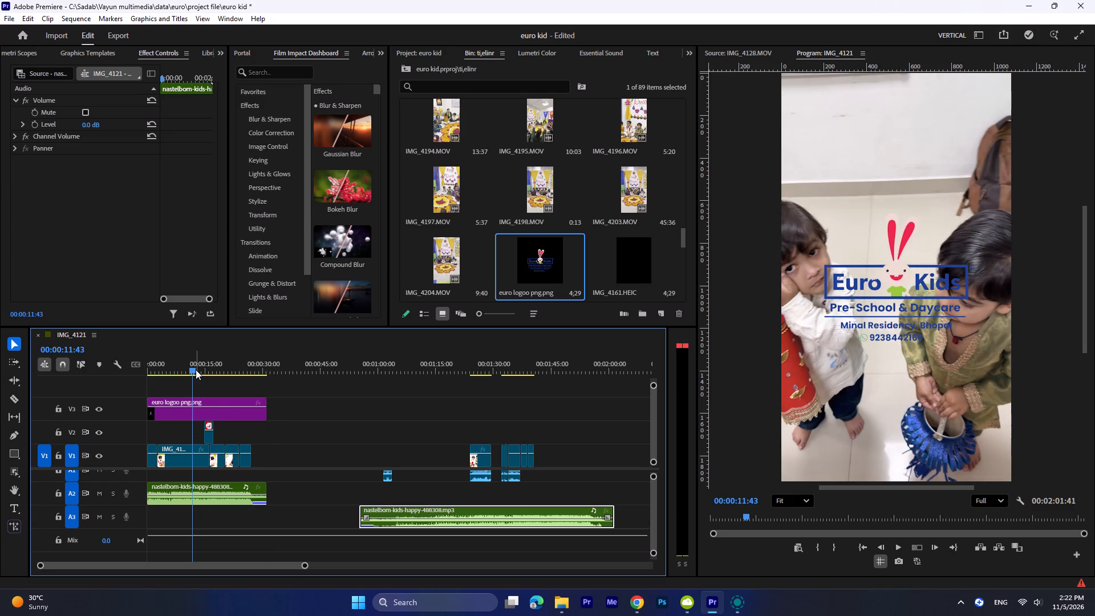
Split the V3 logo clip at 00:00:27:08, near the end of the opening video clips.
{"action": "left_click_drag", "start_coordinate": [191, 370], "coordinate": [250, 381]}
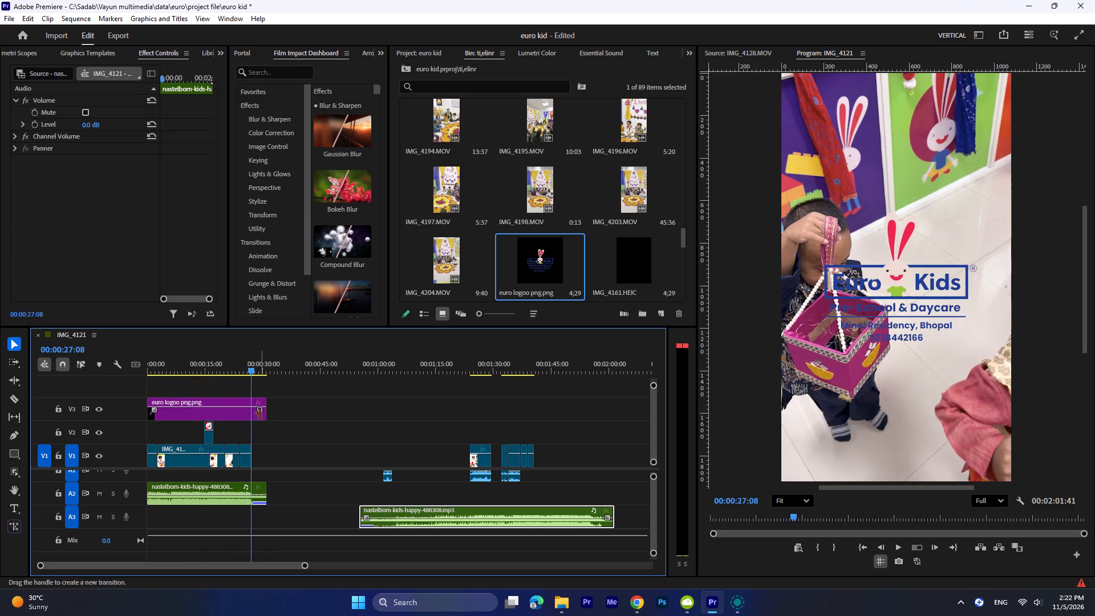
{"action": "left_click", "coordinate": [261, 415]}
{"action": "left_click", "coordinate": [259, 415]}
{"action": "left_click", "coordinate": [253, 415]}
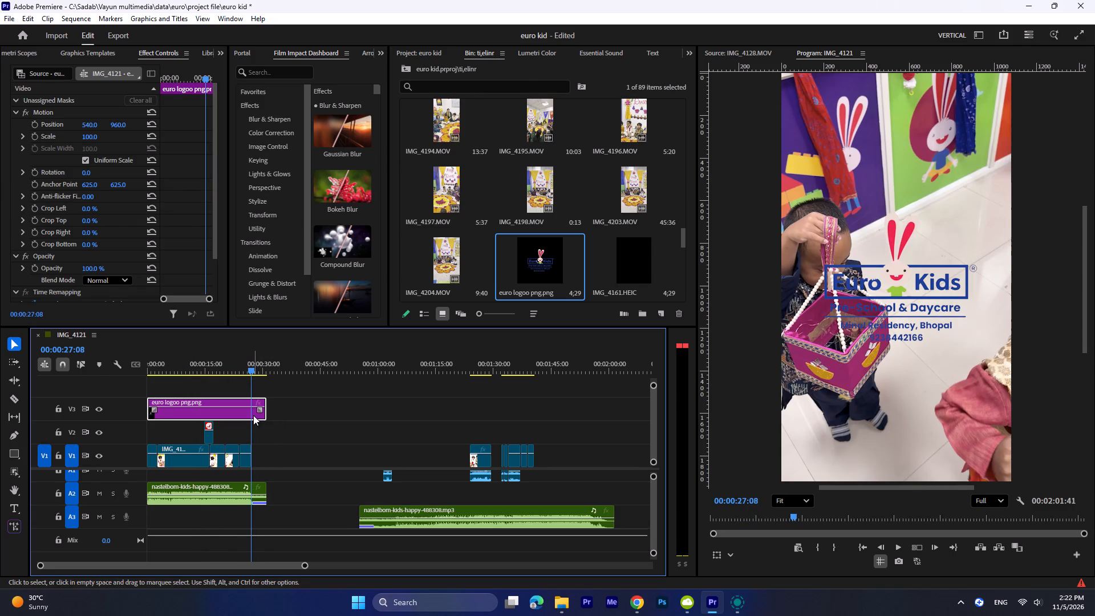
{"action": "key", "text": "w"}
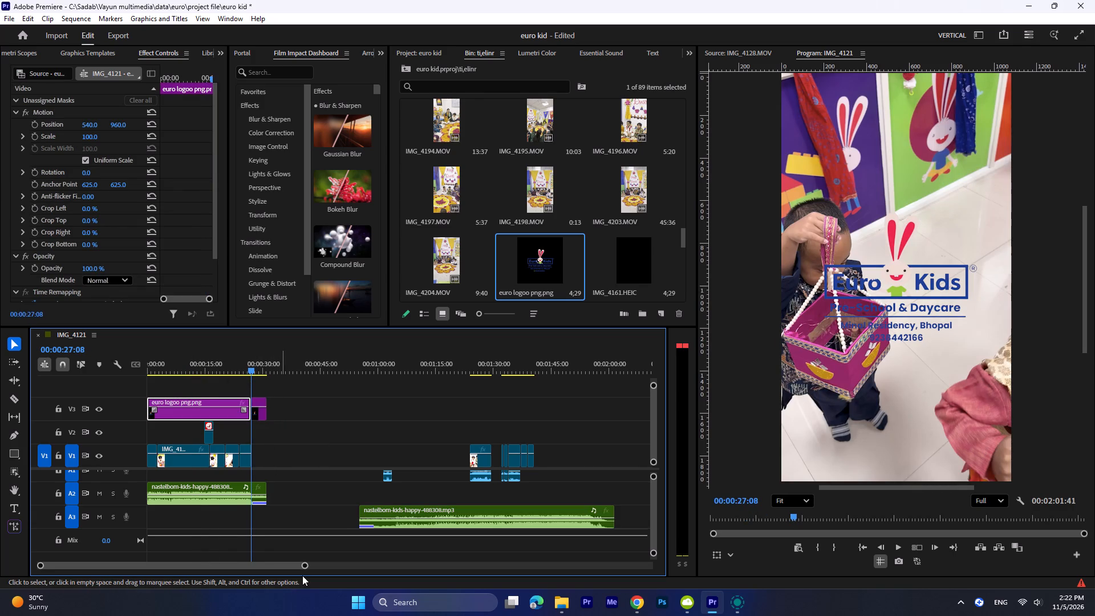
Adjust both logo pieces on V3 so they meet where the last opening V1 video clip ends, at about 00:00:27:11.
{"action": "left_click", "coordinate": [301, 561]}
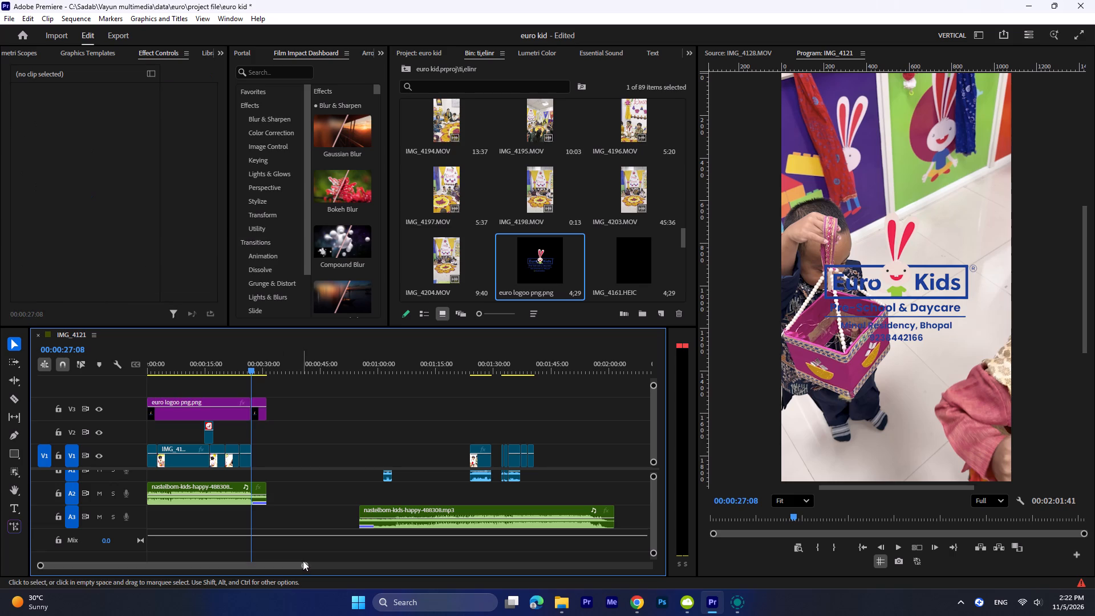
{"action": "left_click_drag", "start_coordinate": [303, 565], "coordinate": [179, 562]}
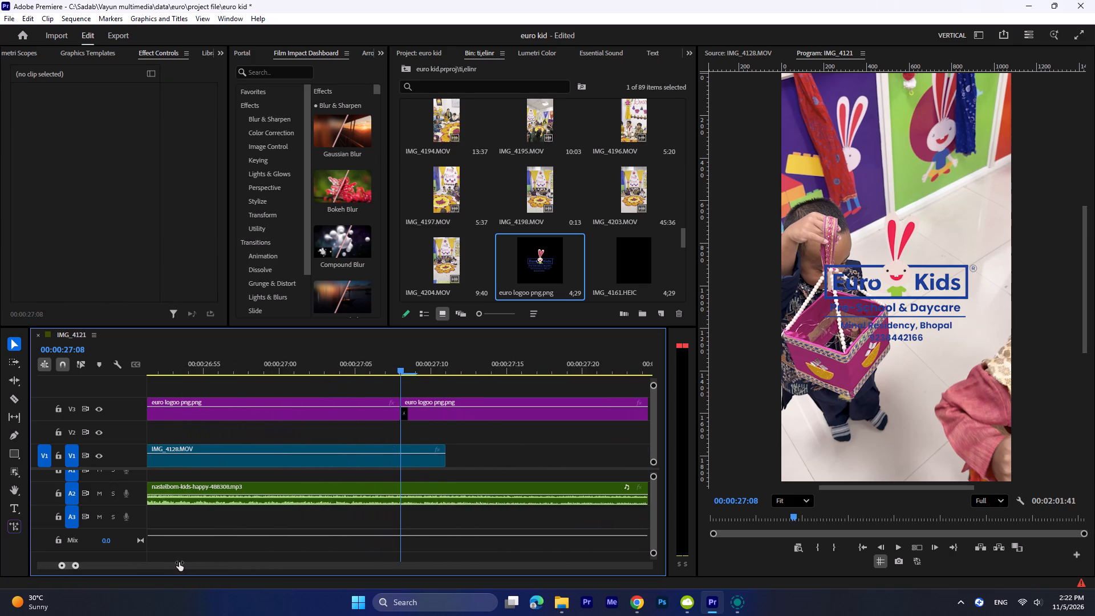
{"action": "left_click_drag", "start_coordinate": [179, 562], "coordinate": [182, 562]}
{"action": "left_click_drag", "start_coordinate": [440, 412], "coordinate": [467, 415]}
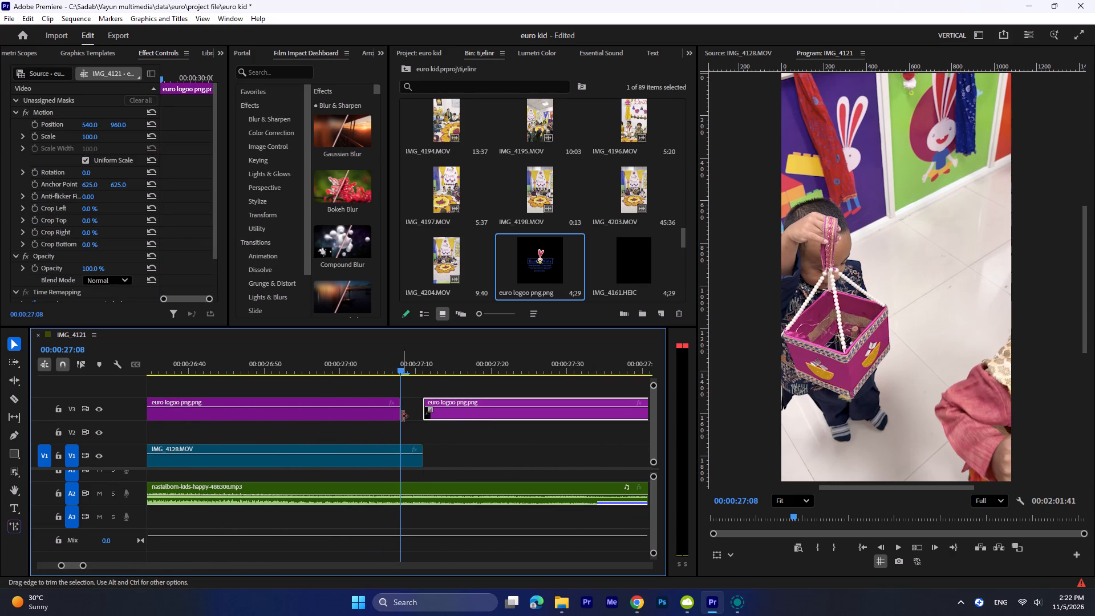
{"action": "left_click_drag", "start_coordinate": [402, 416], "coordinate": [436, 422]}
{"action": "left_click", "coordinate": [436, 422]}
{"action": "left_click", "coordinate": [437, 413]}
Check the second logo piece on V3 and add a transition at its end.
{"action": "left_click_drag", "start_coordinate": [407, 354], "coordinate": [454, 369]}
{"action": "left_click", "coordinate": [472, 411]}
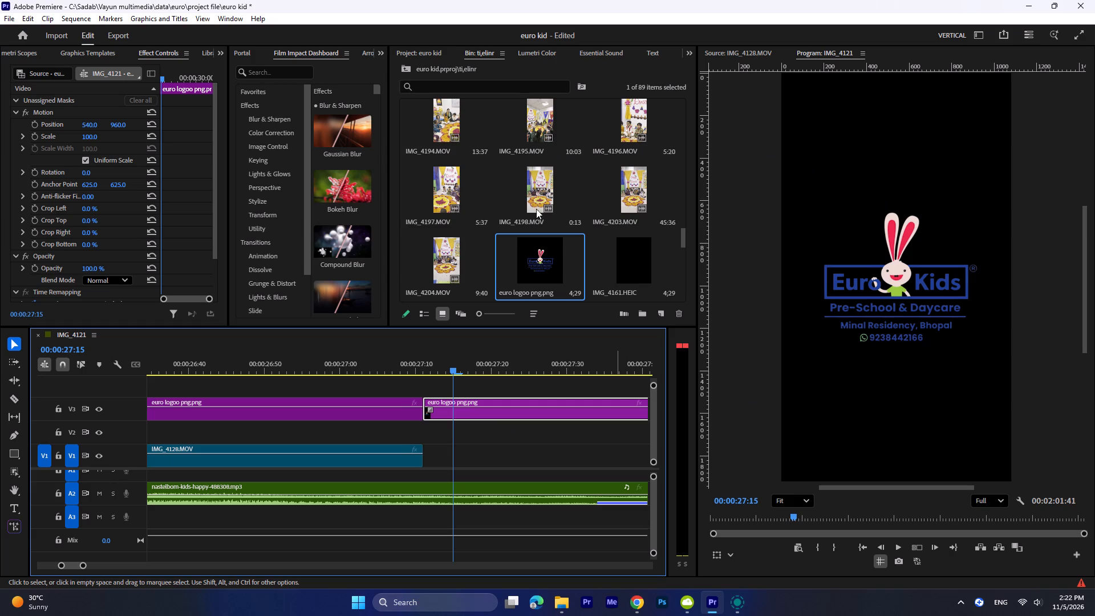
{"action": "left_click_drag", "start_coordinate": [452, 365], "coordinate": [505, 372]}
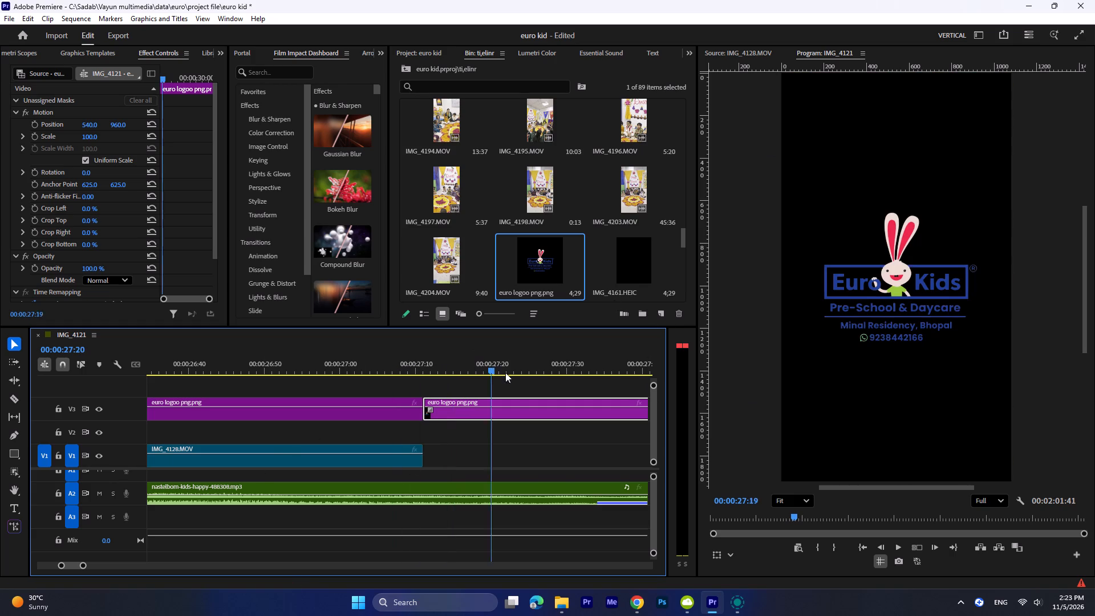
{"action": "left_click_drag", "start_coordinate": [505, 372], "coordinate": [491, 387]}
{"action": "left_click_drag", "start_coordinate": [83, 564], "coordinate": [134, 571]}
{"action": "left_click_drag", "start_coordinate": [467, 411], "coordinate": [454, 412]}
Scale the first V3 logo piece to about 31.4, move it to about 489, 134 at the frame's top, and check it over the clips.
{"action": "left_click_drag", "start_coordinate": [400, 375], "coordinate": [309, 381]}
{"action": "left_click_drag", "start_coordinate": [333, 354], "coordinate": [309, 358]}
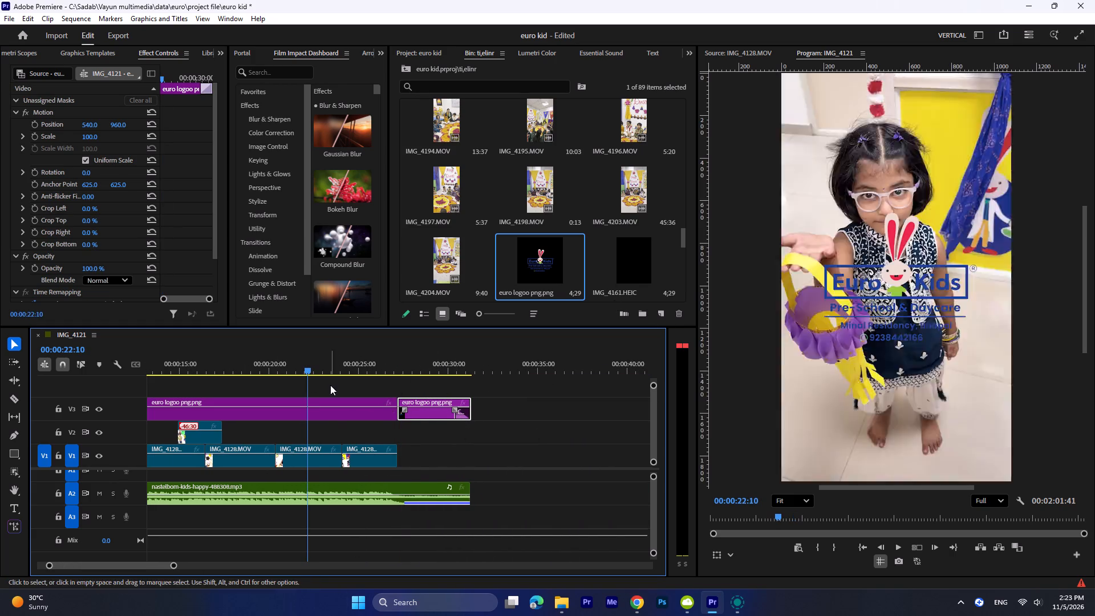
{"action": "left_click", "coordinate": [329, 404]}
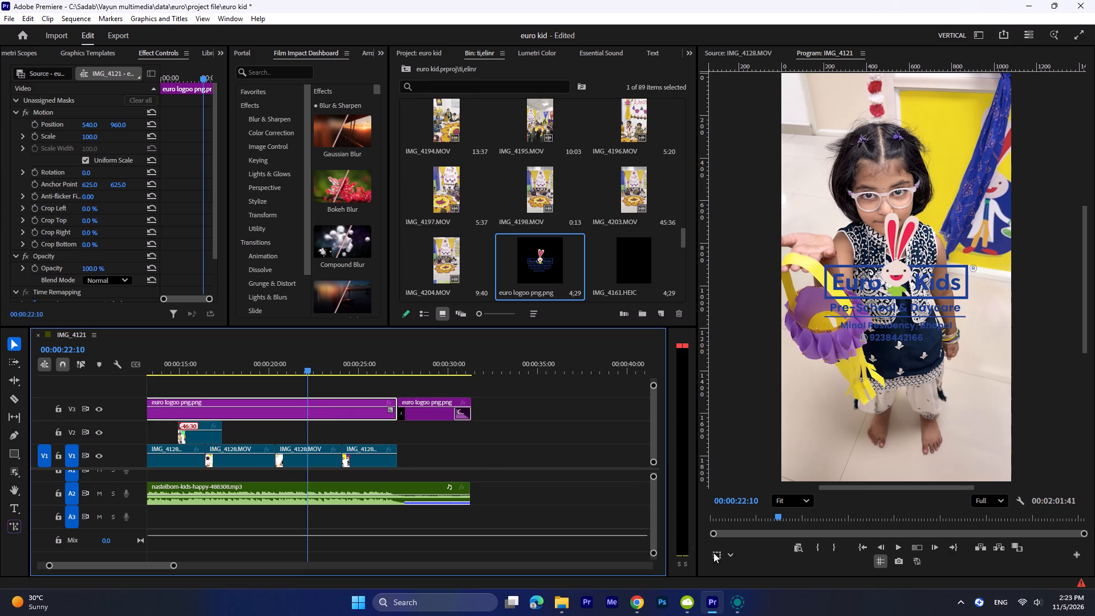
{"action": "left_click", "coordinate": [717, 556]}
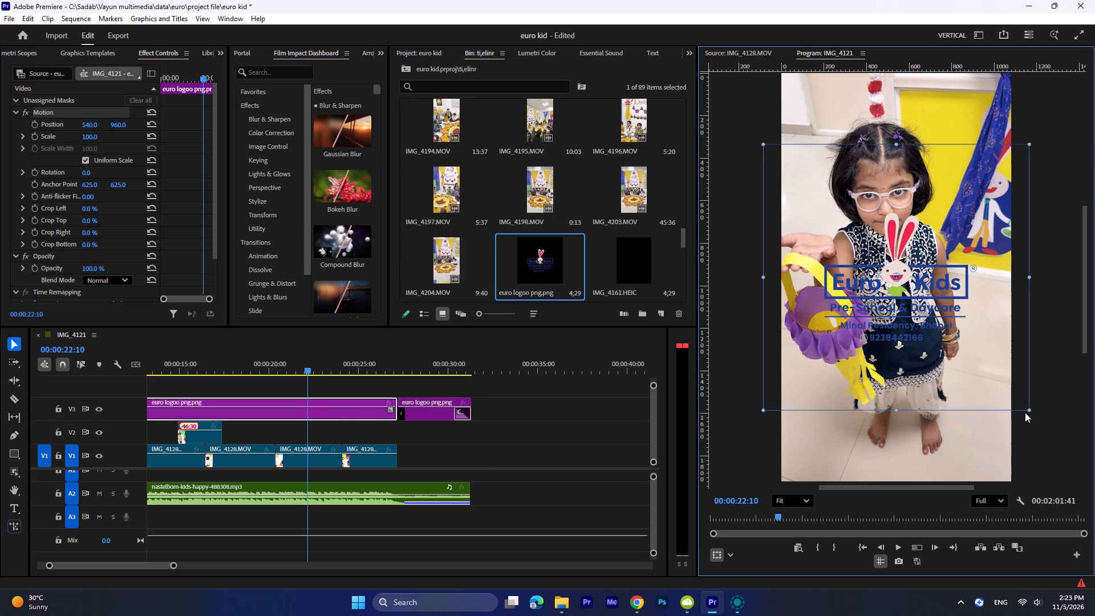
{"action": "left_click_drag", "start_coordinate": [1029, 410], "coordinate": [931, 327]}
{"action": "left_click_drag", "start_coordinate": [924, 310], "coordinate": [916, 143]}
{"action": "left_click", "coordinate": [916, 134]}
{"action": "left_click_drag", "start_coordinate": [940, 156], "coordinate": [931, 148]}
{"action": "left_click", "coordinate": [918, 128]}
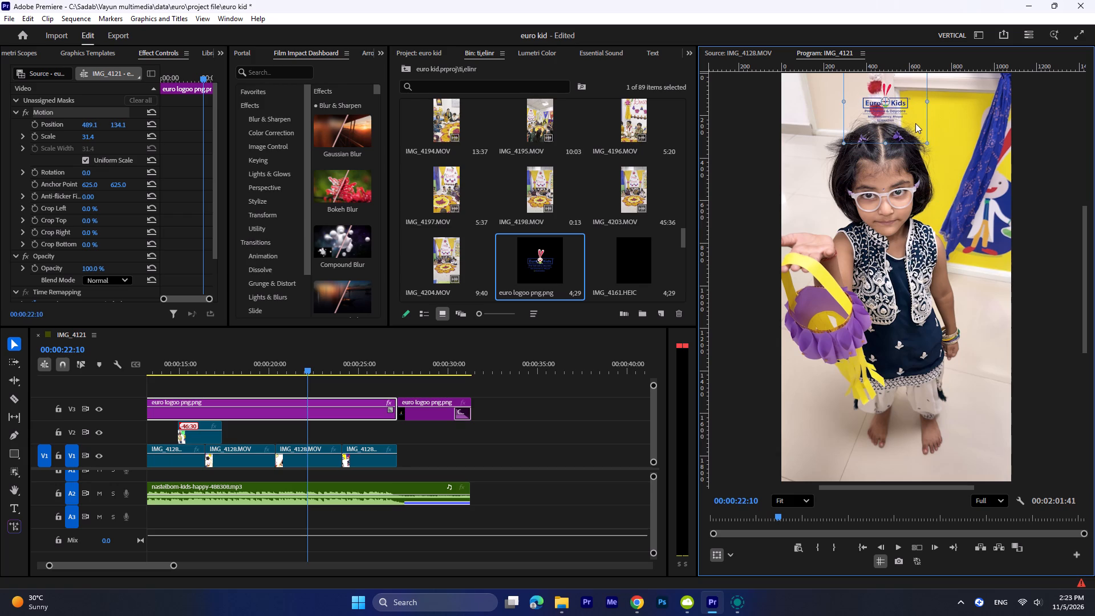
{"action": "left_click_drag", "start_coordinate": [307, 360], "coordinate": [153, 361]}
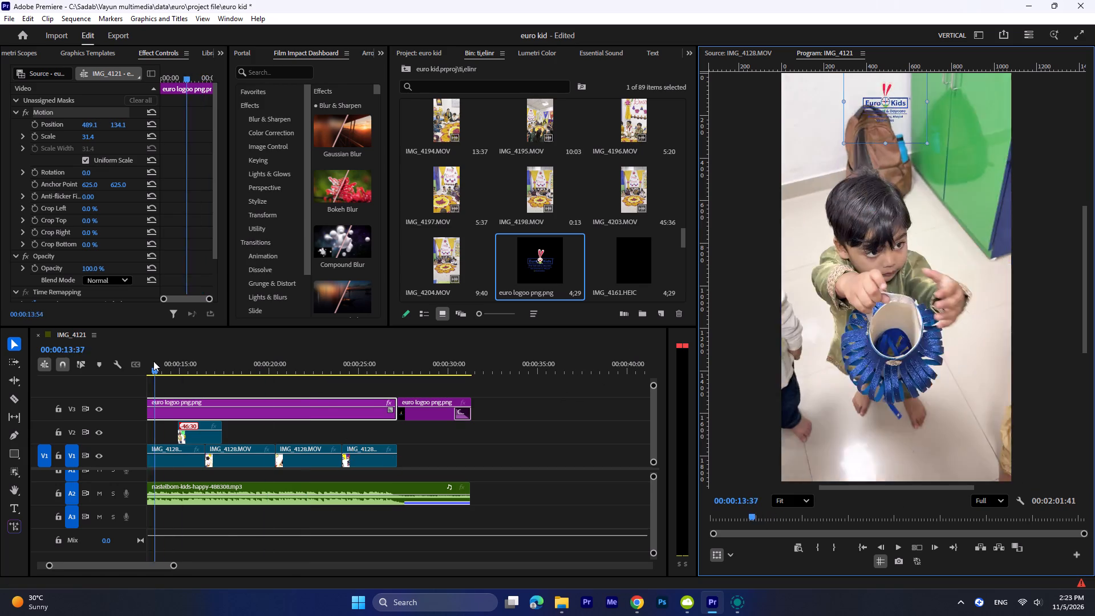
{"action": "left_click_drag", "start_coordinate": [153, 361], "coordinate": [388, 376]}
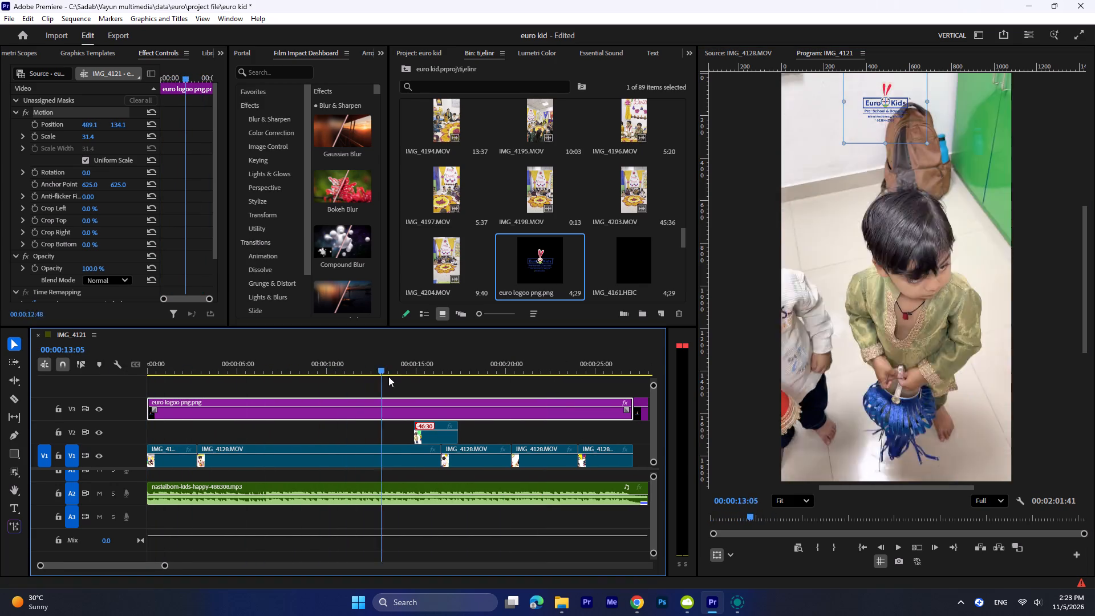
{"action": "left_click_drag", "start_coordinate": [388, 376], "coordinate": [602, 428]}
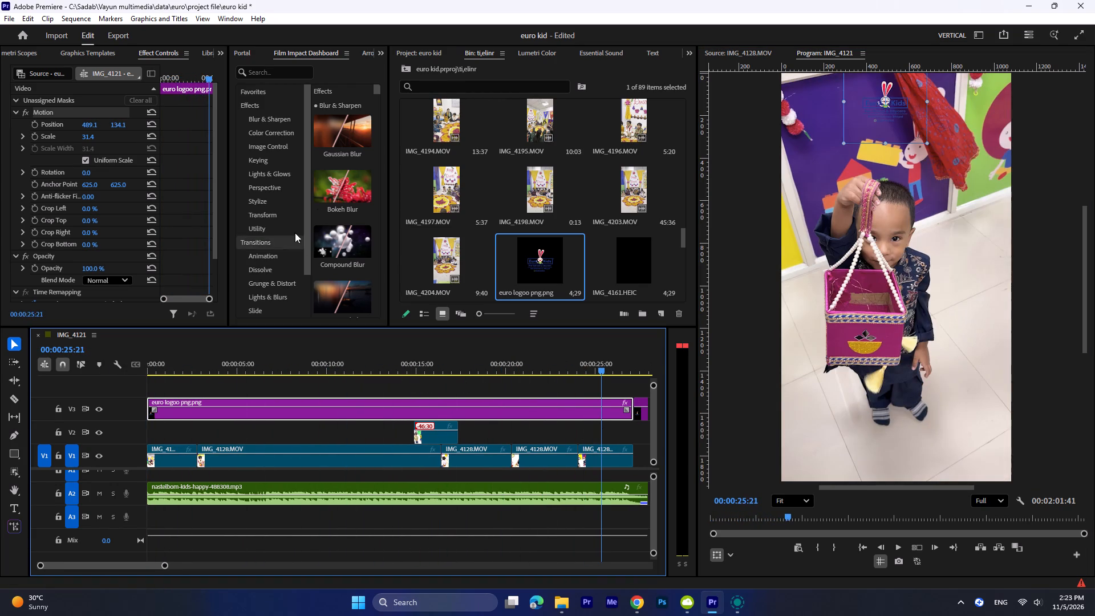
Create a white (FFFFFF) Color Matte at 1080 × 1920 and 60 fps.
{"action": "scroll", "coordinate": [571, 274], "scroll_direction": "down", "scroll_amount": 3}
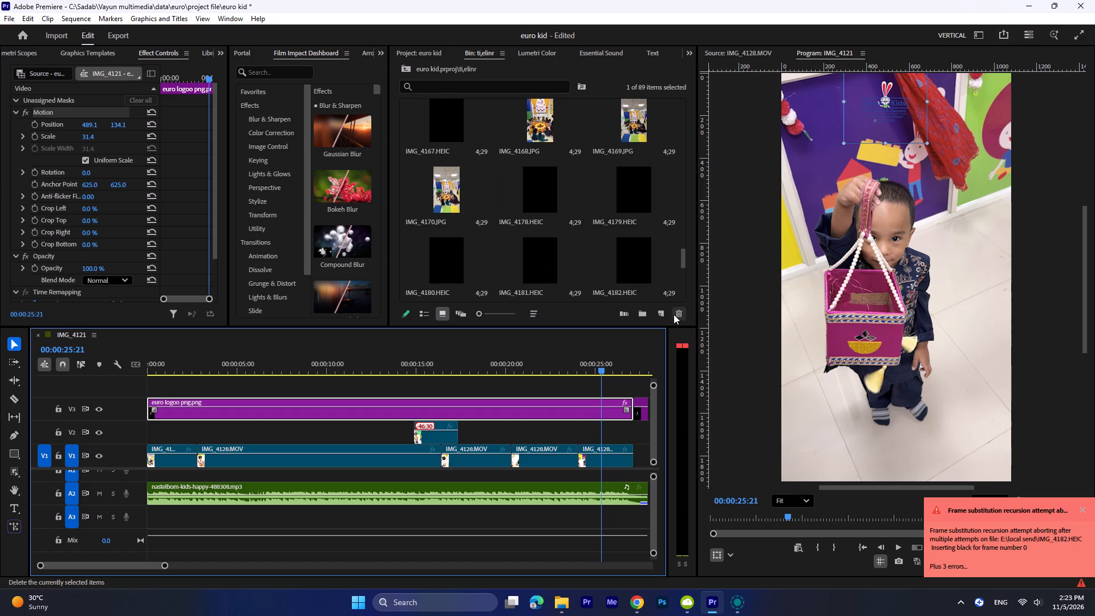
{"action": "left_click", "coordinate": [659, 314]}
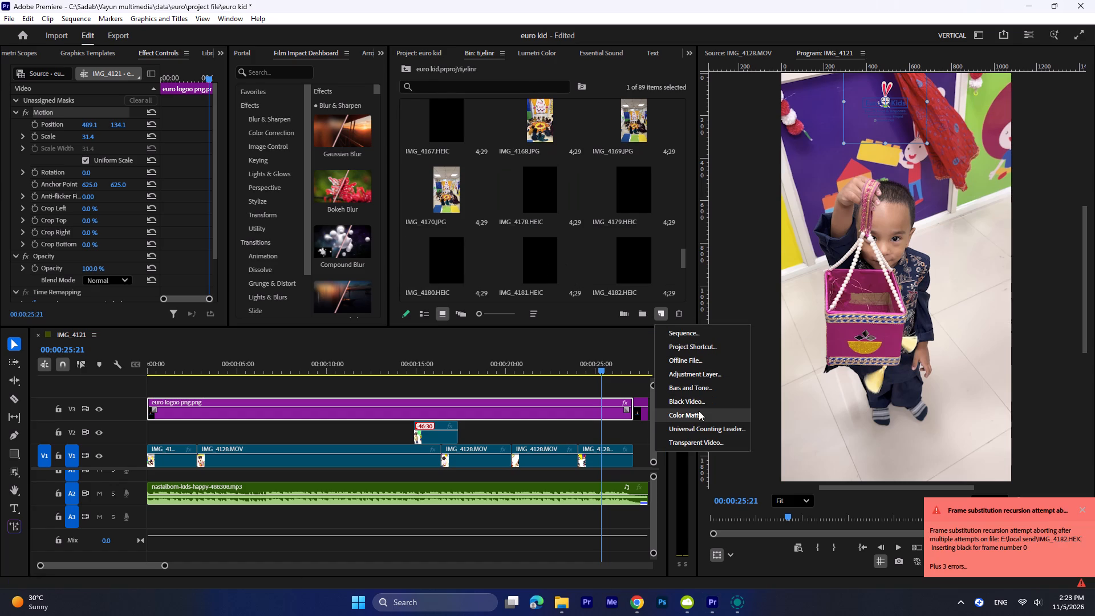
{"action": "left_click", "coordinate": [700, 412]}
{"action": "left_click", "coordinate": [580, 355]}
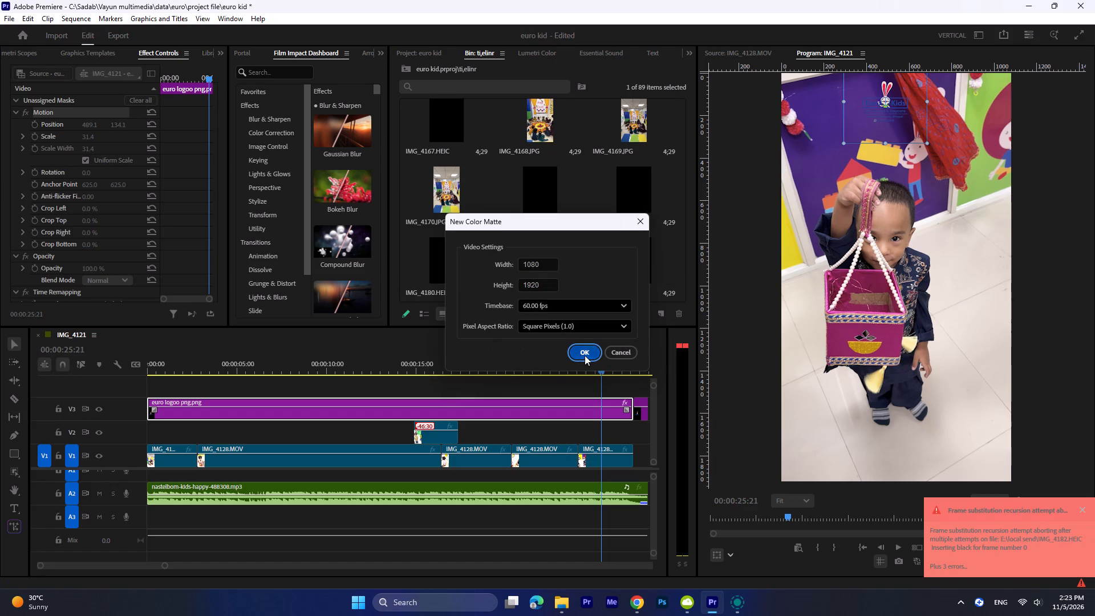
{"action": "left_click_drag", "start_coordinate": [524, 295], "coordinate": [0, 593]}
{"action": "left_click", "coordinate": [623, 394]}
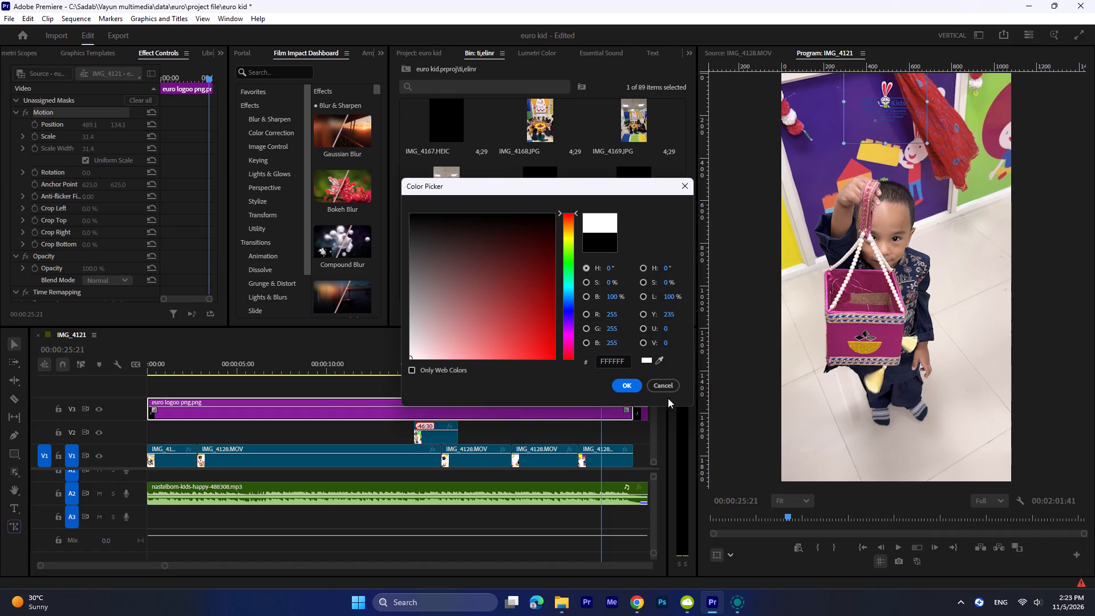
{"action": "left_click", "coordinate": [638, 383]}
{"action": "left_click", "coordinate": [533, 312]}
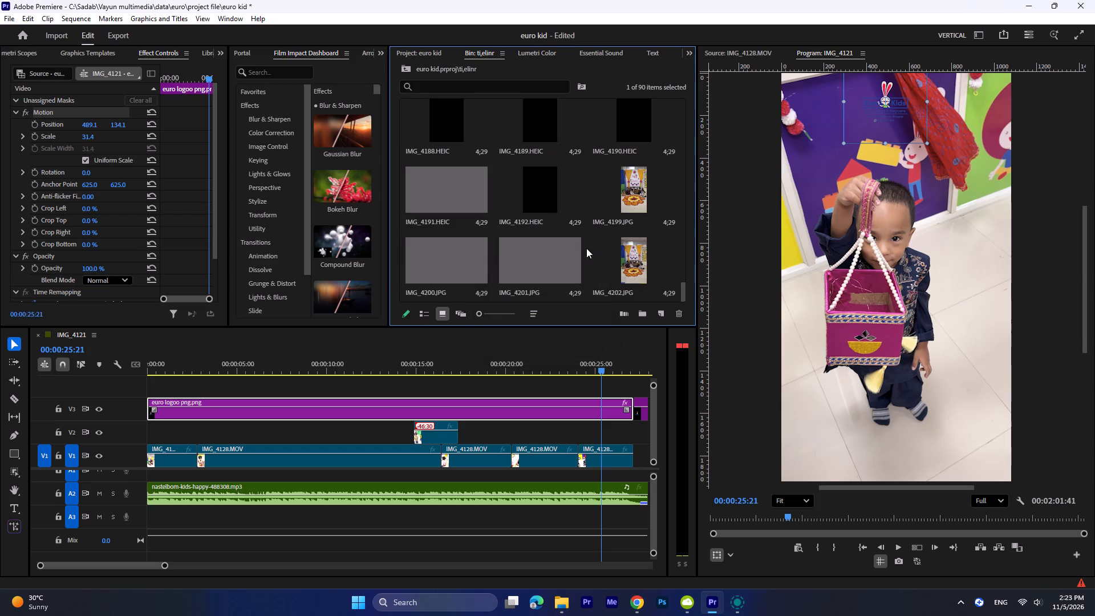
Place the white Color Matte on V1 directly after the last opening video clip, beneath the second logo piece.
{"action": "scroll", "coordinate": [605, 218], "scroll_direction": "down", "scroll_amount": 5}
{"action": "scroll", "coordinate": [602, 252], "scroll_direction": "up", "scroll_amount": 6}
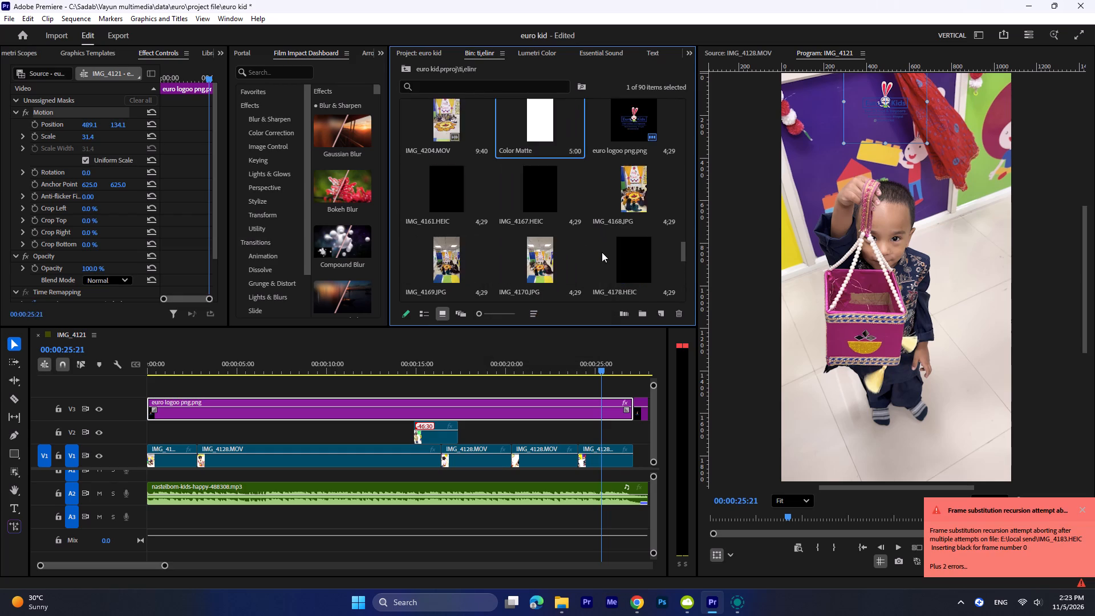
{"action": "scroll", "coordinate": [602, 252], "scroll_direction": "up", "scroll_amount": 3}
{"action": "scroll", "coordinate": [551, 273], "scroll_direction": "down", "scroll_amount": 2}
{"action": "left_click_drag", "start_coordinate": [530, 202], "coordinate": [630, 398]}
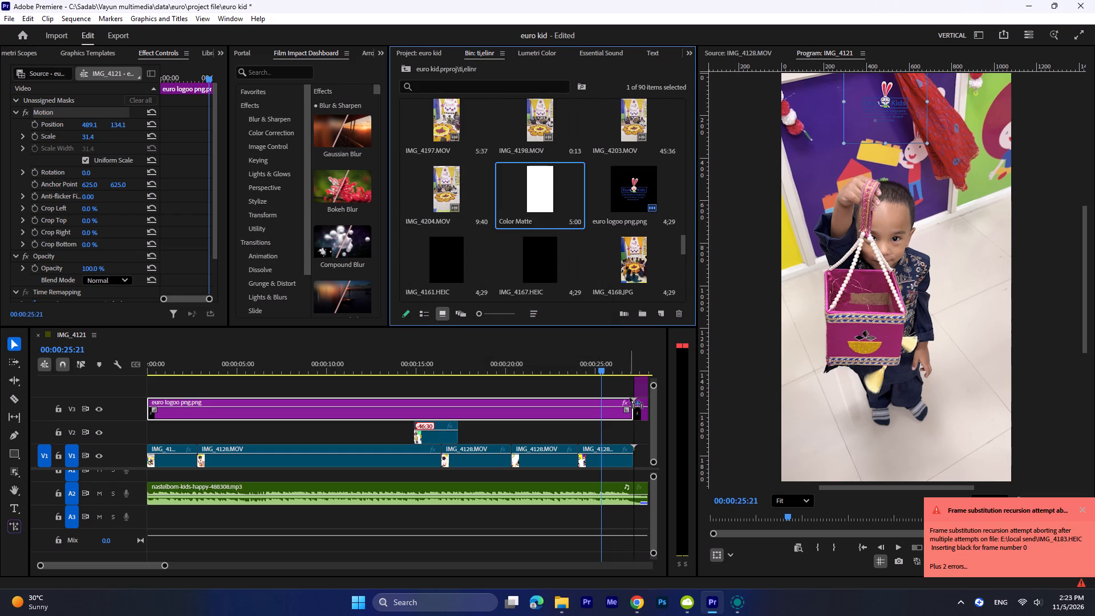
{"action": "left_click_drag", "start_coordinate": [630, 398], "coordinate": [635, 451]}
Check the logo over white, trim the Color Matte to the logo's end at about 00:00:31, and add a transition at its end.
{"action": "left_click_drag", "start_coordinate": [602, 366], "coordinate": [626, 370]}
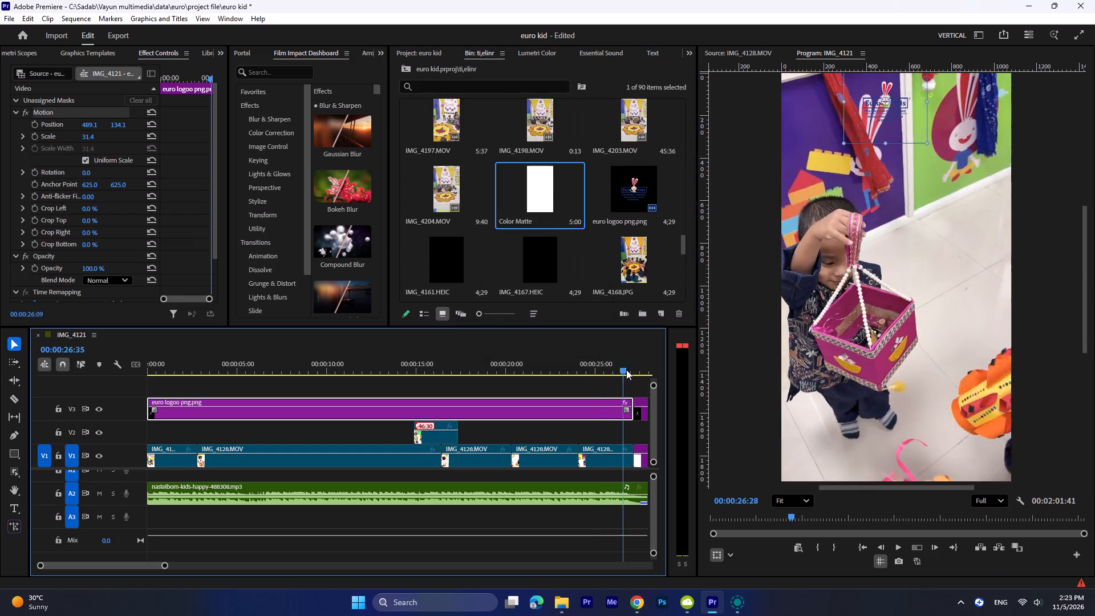
{"action": "left_click_drag", "start_coordinate": [626, 370], "coordinate": [646, 390]}
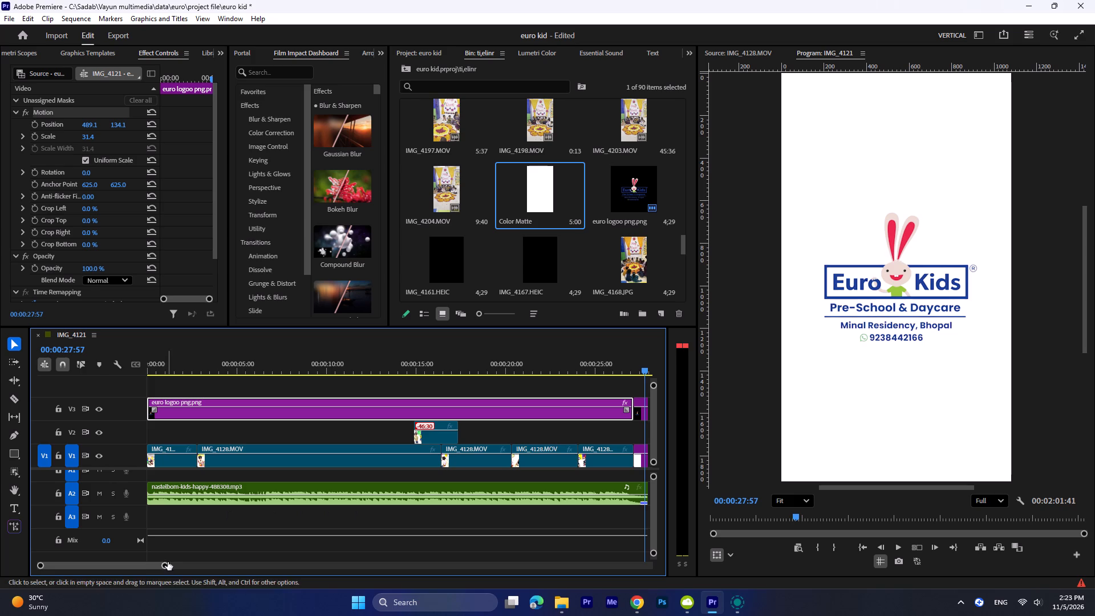
{"action": "left_click_drag", "start_coordinate": [167, 565], "coordinate": [204, 566]}
{"action": "left_click_drag", "start_coordinate": [484, 458], "coordinate": [476, 458]}
{"action": "left_click_drag", "start_coordinate": [473, 456], "coordinate": [471, 456]}
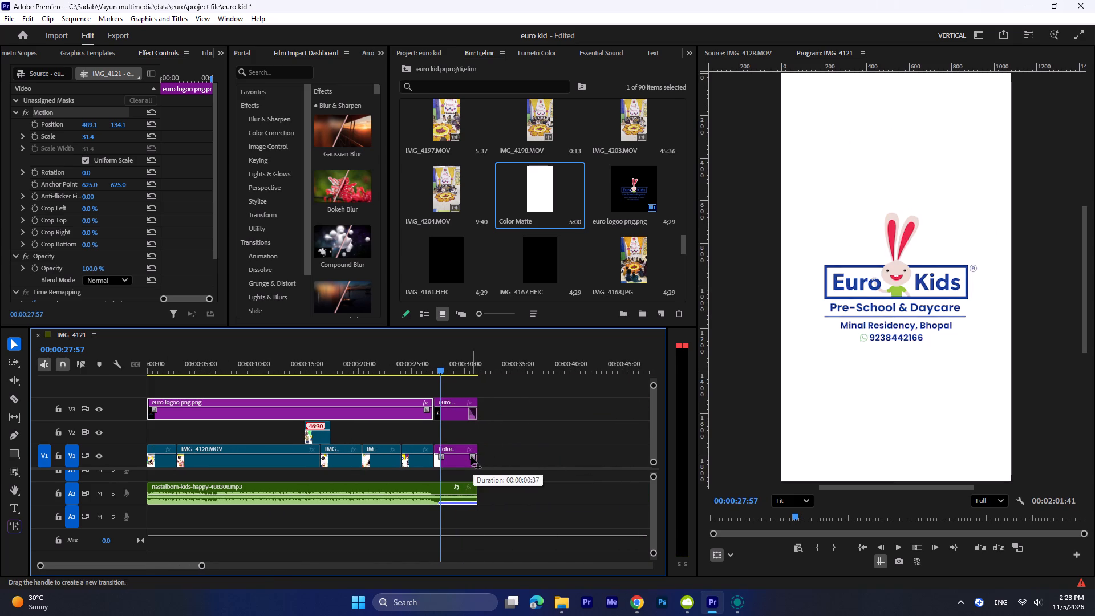
Extend the Color Matte's end transition to line up with the logo's, check the fade-out, and save the project.
{"action": "left_click_drag", "start_coordinate": [471, 456], "coordinate": [468, 456]}
{"action": "left_click_drag", "start_coordinate": [448, 368], "coordinate": [471, 367]}
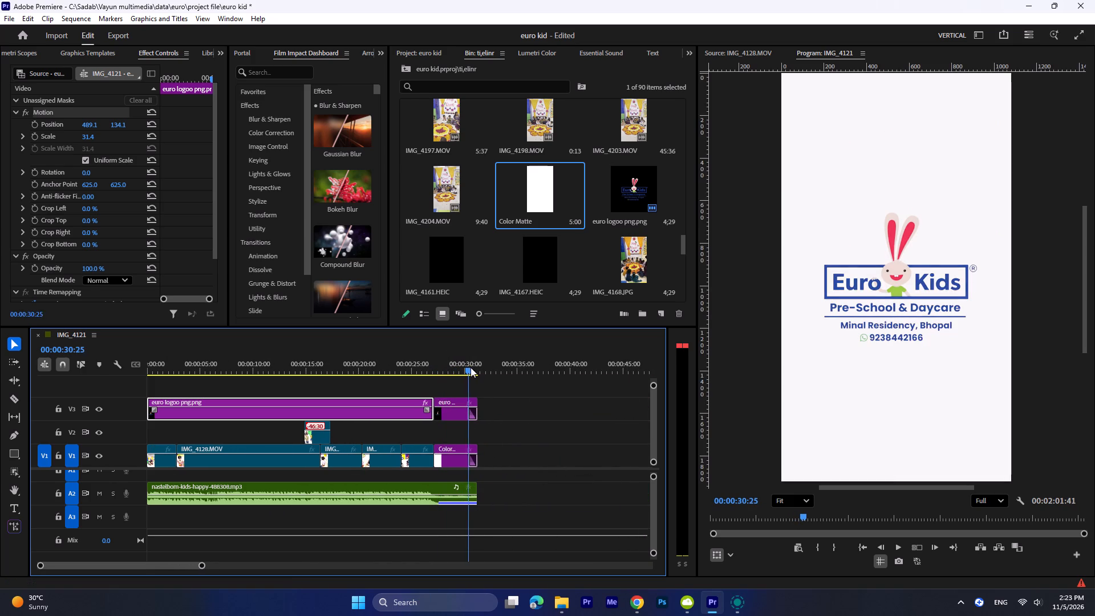
{"action": "left_click_drag", "start_coordinate": [471, 367], "coordinate": [480, 367]}
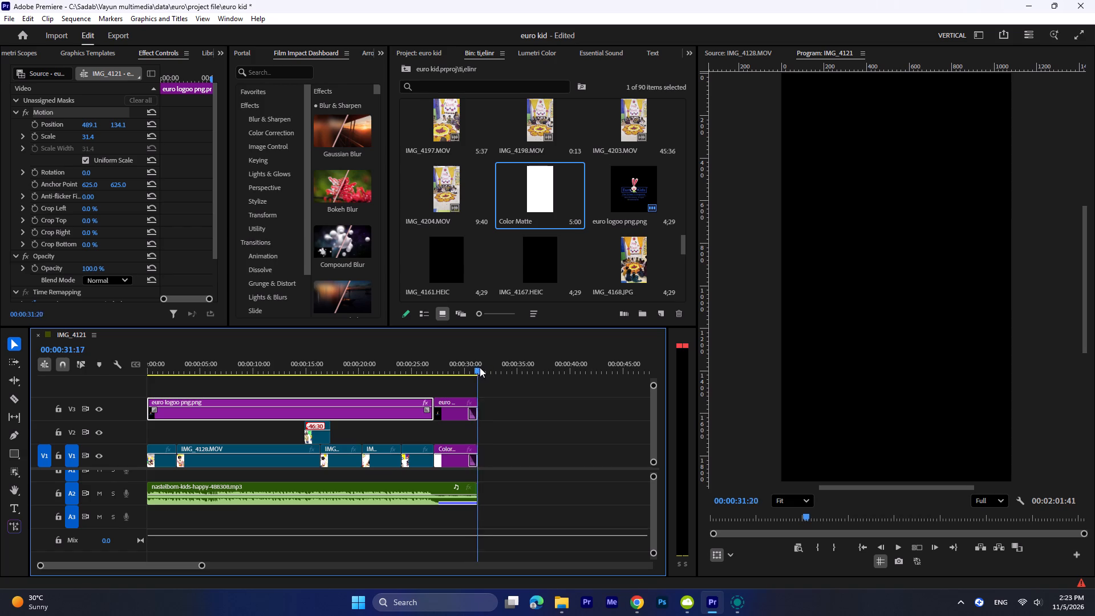
{"action": "left_click_drag", "start_coordinate": [480, 367], "coordinate": [476, 368]}
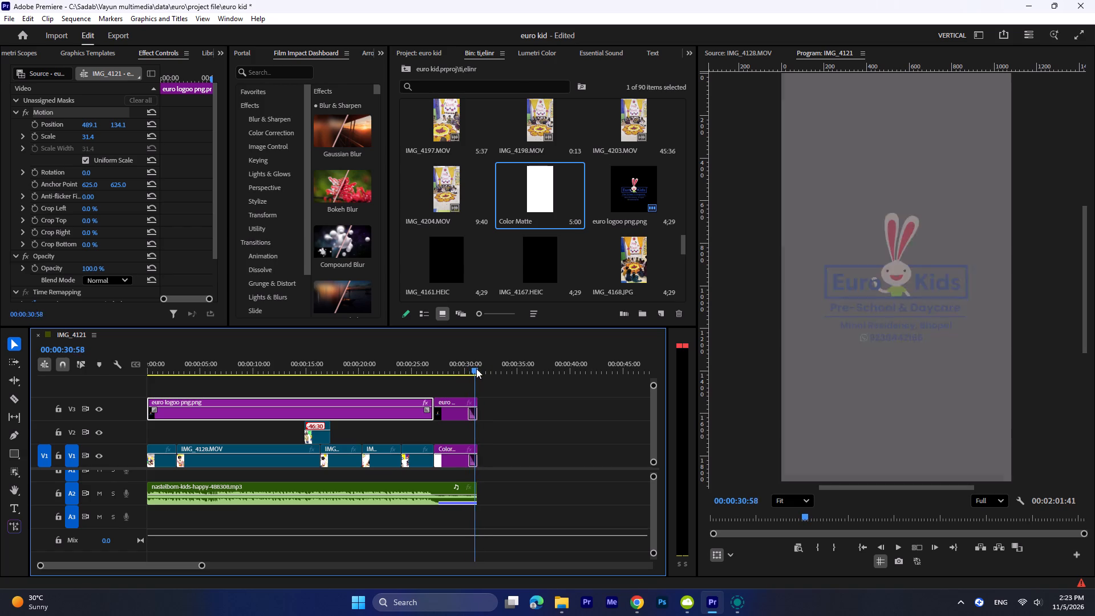
{"action": "left_click_drag", "start_coordinate": [476, 368], "coordinate": [481, 369]}
{"action": "key", "text": "ctrl+s"}
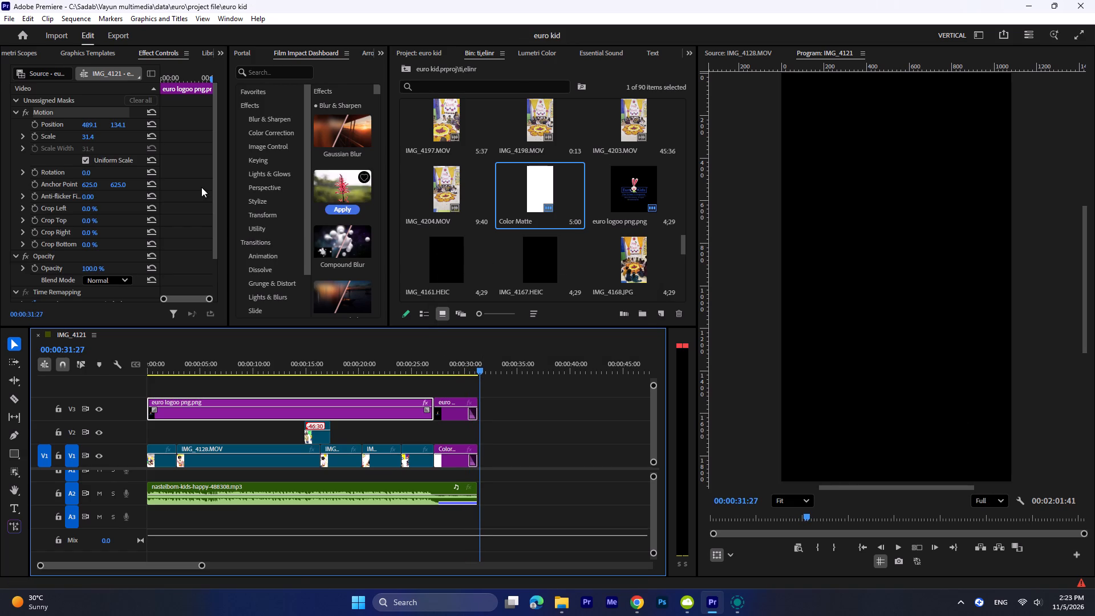
Play the sequence from the start to check the logo overlay on the opening clips.
{"action": "left_click_drag", "start_coordinate": [486, 357], "coordinate": [0, 428]}
{"action": "key", "text": "space"}
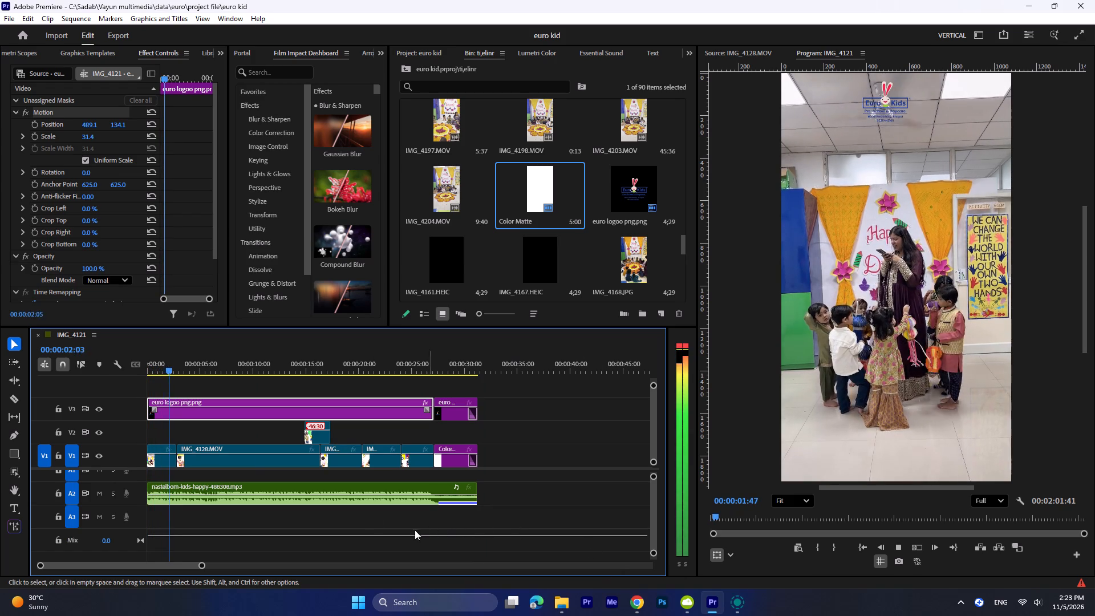
{"action": "key", "text": "space"}
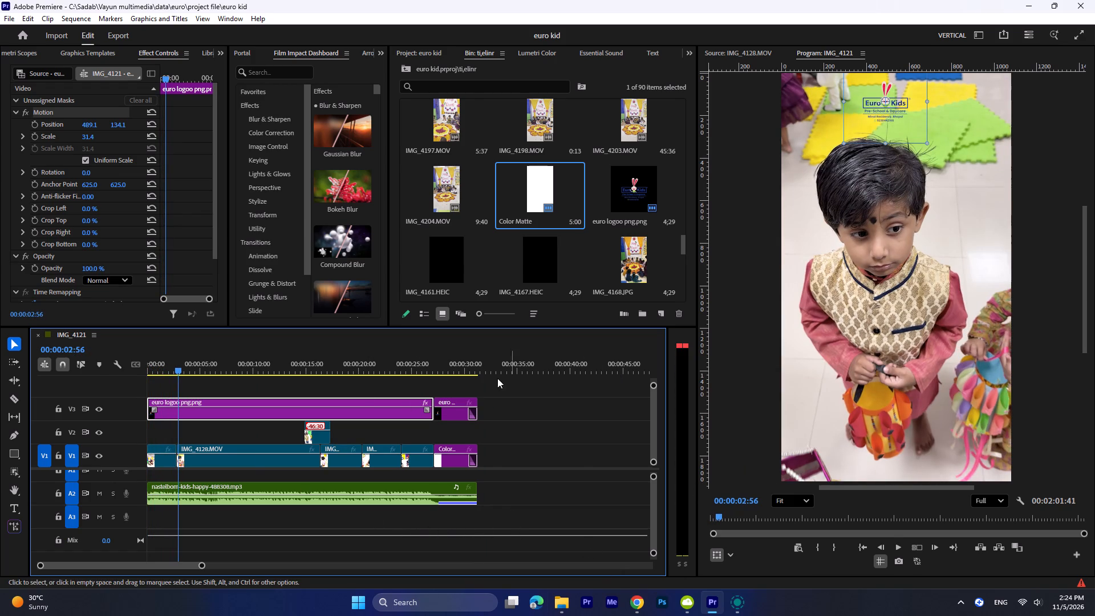
Create an Adjustment Layer in the project bin with the default settings.
{"action": "scroll", "coordinate": [536, 261], "scroll_direction": "down", "scroll_amount": 3}
{"action": "scroll", "coordinate": [536, 261], "scroll_direction": "up", "scroll_amount": 3}
{"action": "scroll", "coordinate": [536, 261], "scroll_direction": "down", "scroll_amount": 3}
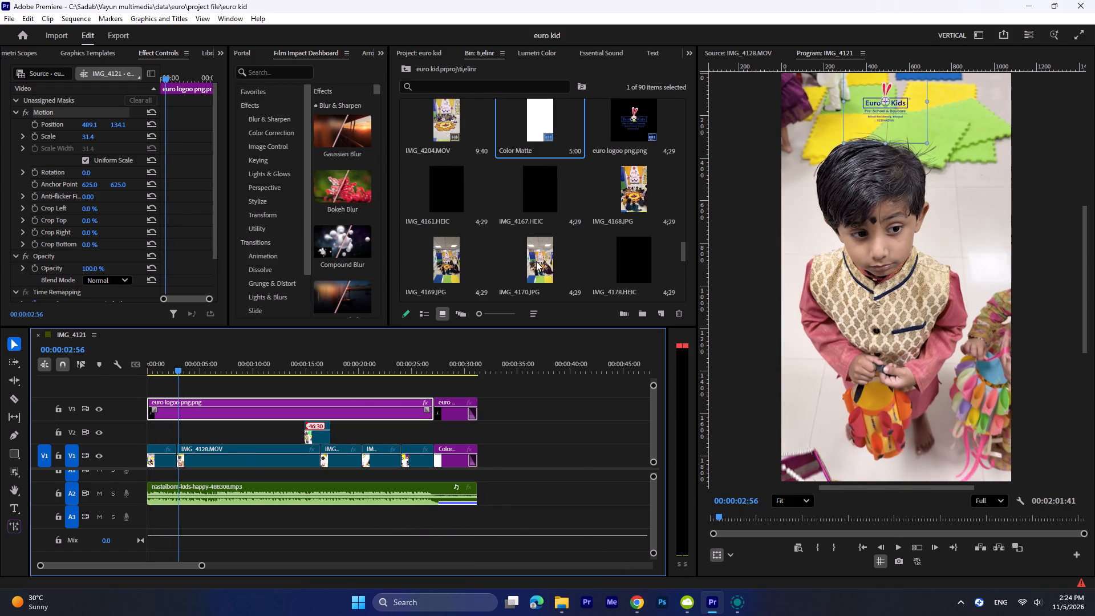
{"action": "scroll", "coordinate": [591, 249], "scroll_direction": "down", "scroll_amount": 3}
{"action": "left_click", "coordinate": [659, 310]}
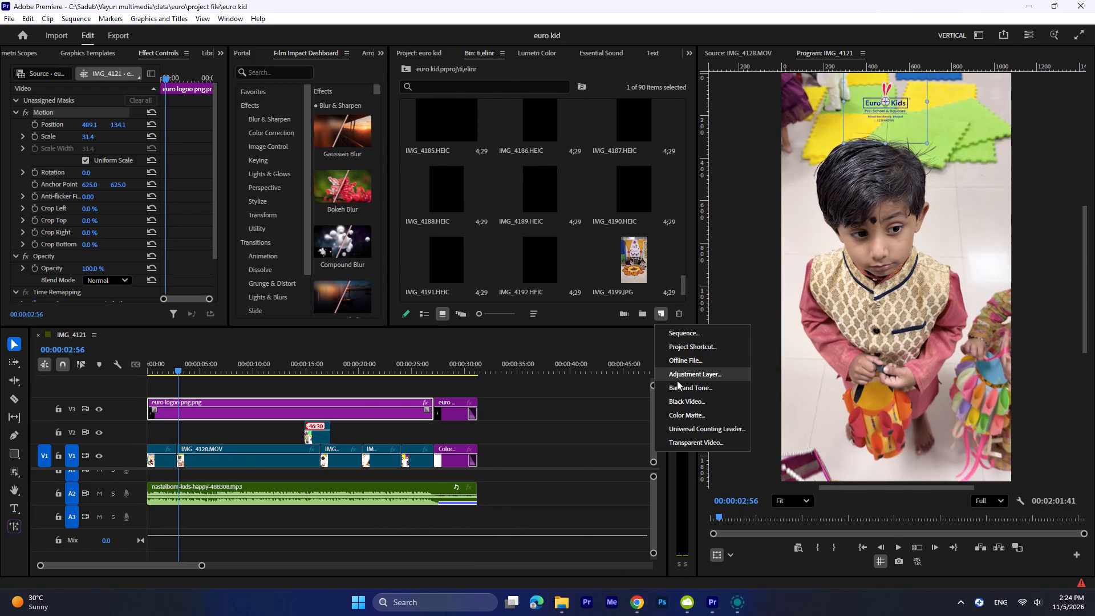
{"action": "left_click", "coordinate": [680, 372]}
{"action": "left_click", "coordinate": [599, 356]}
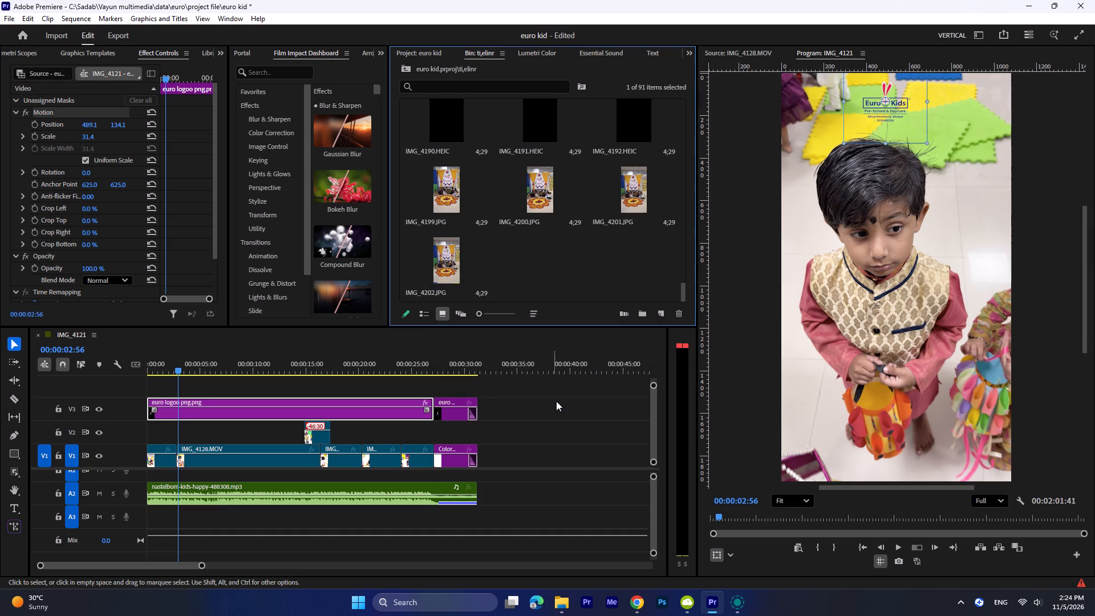
Move both euro logo pieces together from V3 up to V4, keeping their timing.
{"action": "left_click_drag", "start_coordinate": [562, 364], "coordinate": [214, 362]}
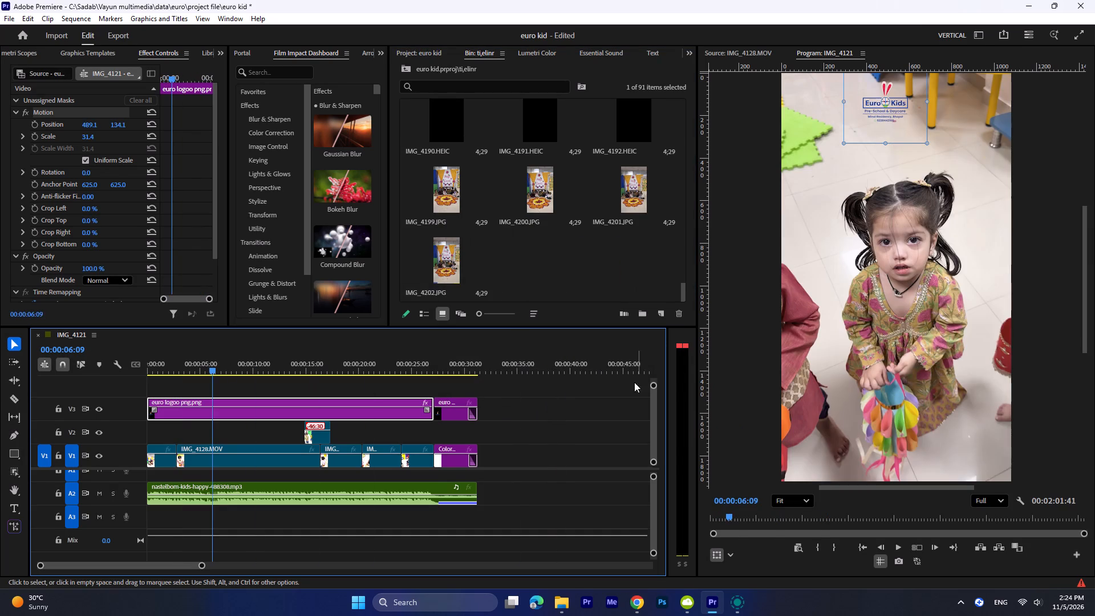
{"action": "left_click_drag", "start_coordinate": [631, 391], "coordinate": [71, 419]}
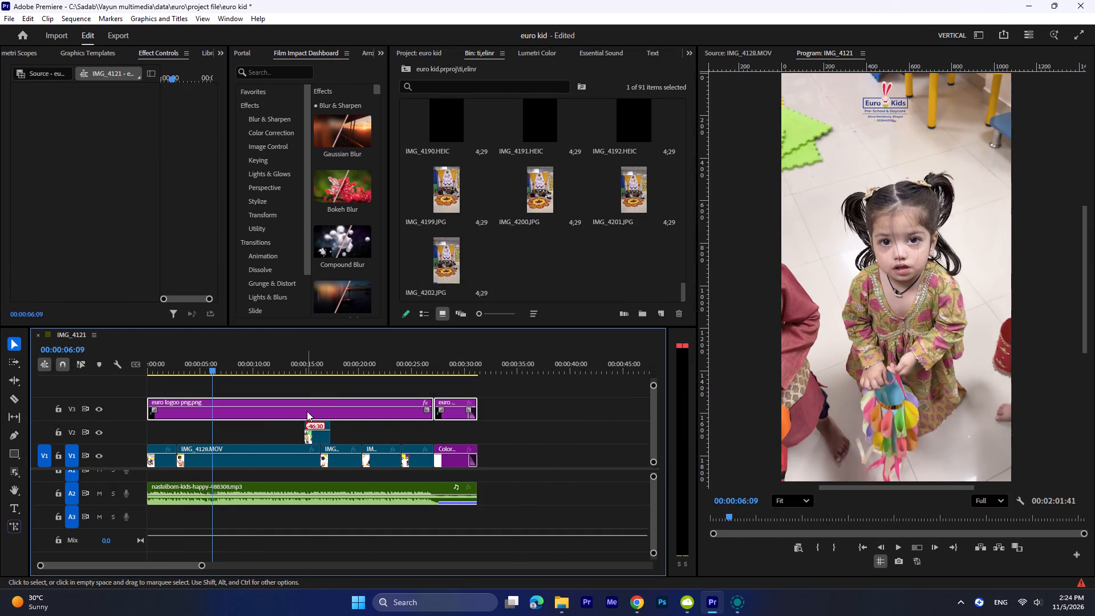
{"action": "left_click_drag", "start_coordinate": [307, 412], "coordinate": [308, 392]}
Set the sequence timebase to 30 frames/second and enable Maximum Bit Depth and Maximum Render Quality.
{"action": "left_click", "coordinate": [69, 23]}
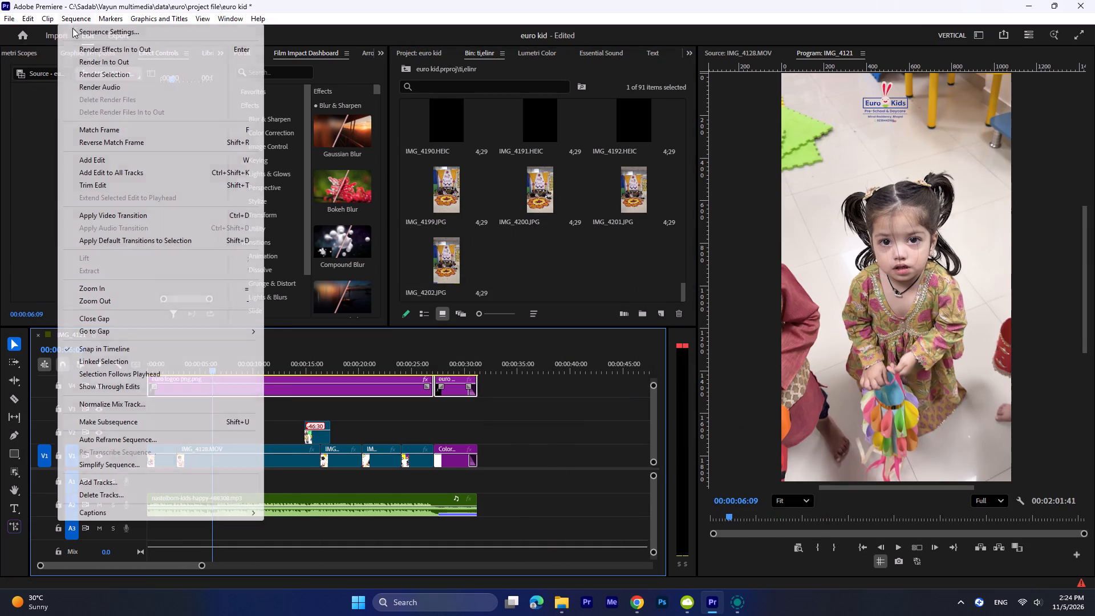
{"action": "left_click", "coordinate": [109, 33]}
{"action": "left_click", "coordinate": [451, 96]}
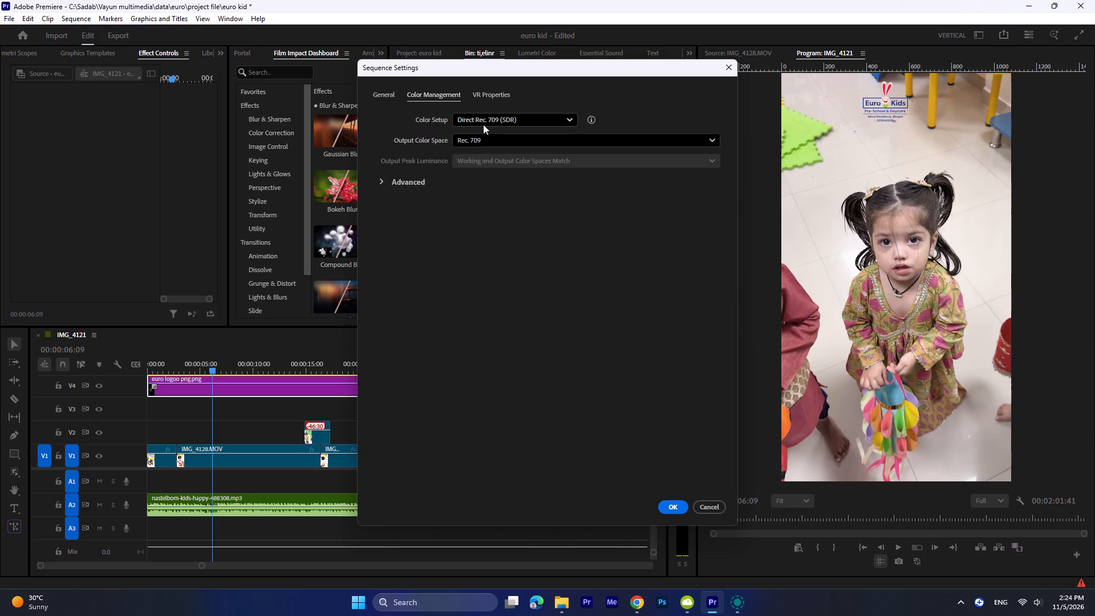
{"action": "left_click", "coordinate": [483, 124]}
{"action": "left_click", "coordinate": [474, 114]}
{"action": "left_click", "coordinate": [391, 96]}
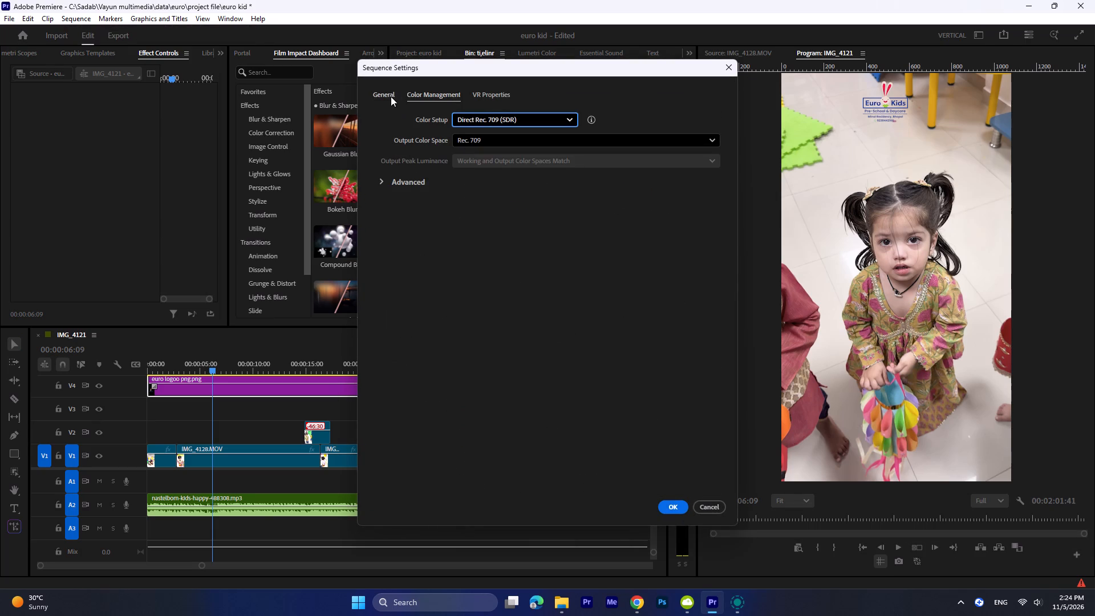
{"action": "left_click", "coordinate": [501, 144]}
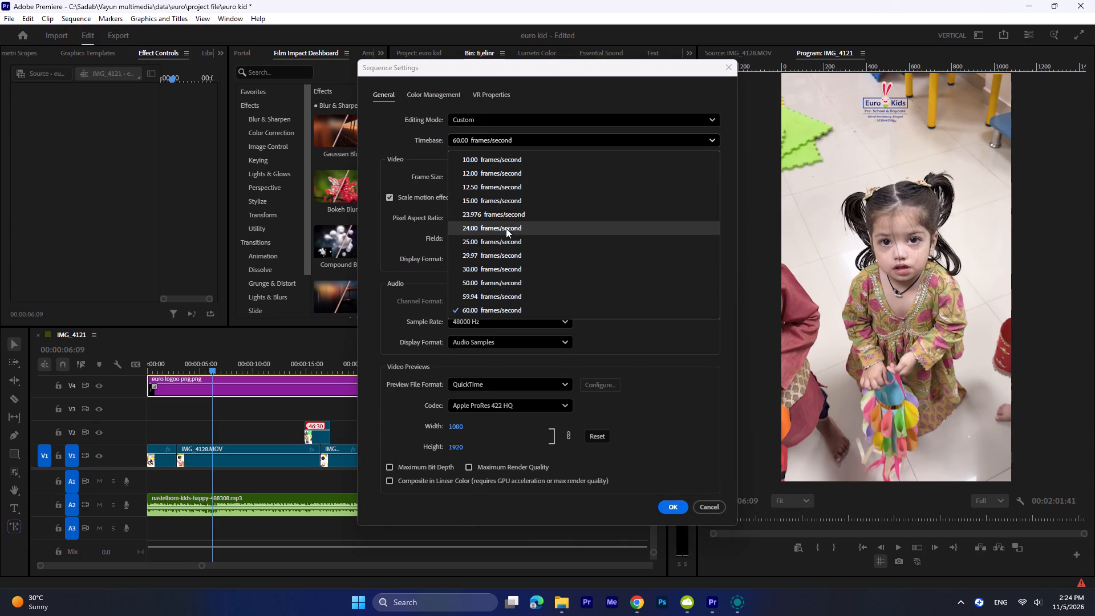
{"action": "left_click", "coordinate": [506, 228]}
{"action": "left_click", "coordinate": [467, 139]}
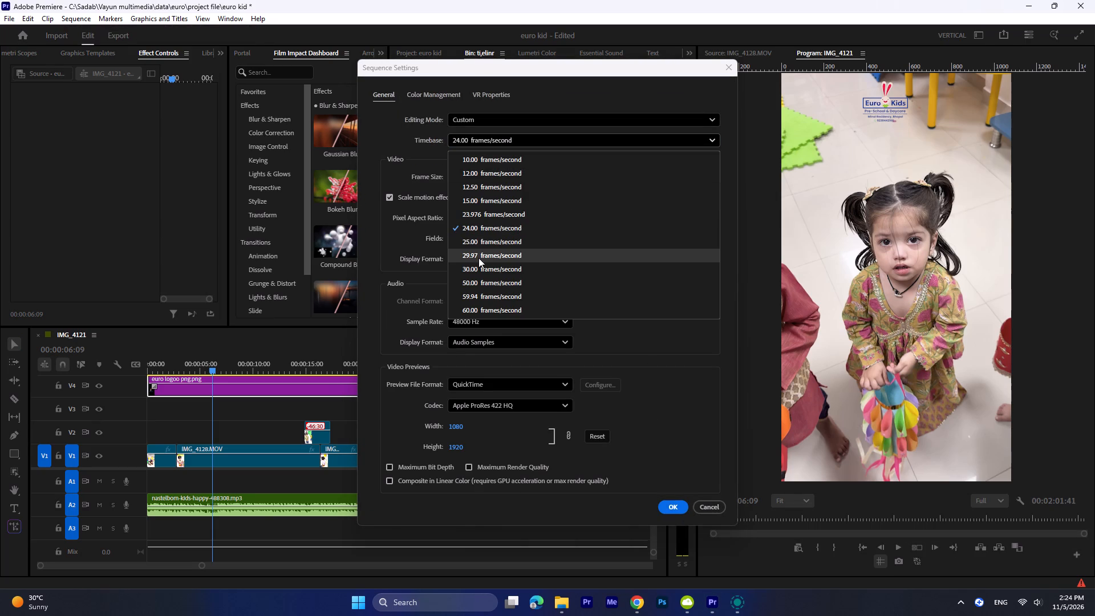
{"action": "left_click", "coordinate": [479, 262]}
{"action": "left_click", "coordinate": [427, 471]}
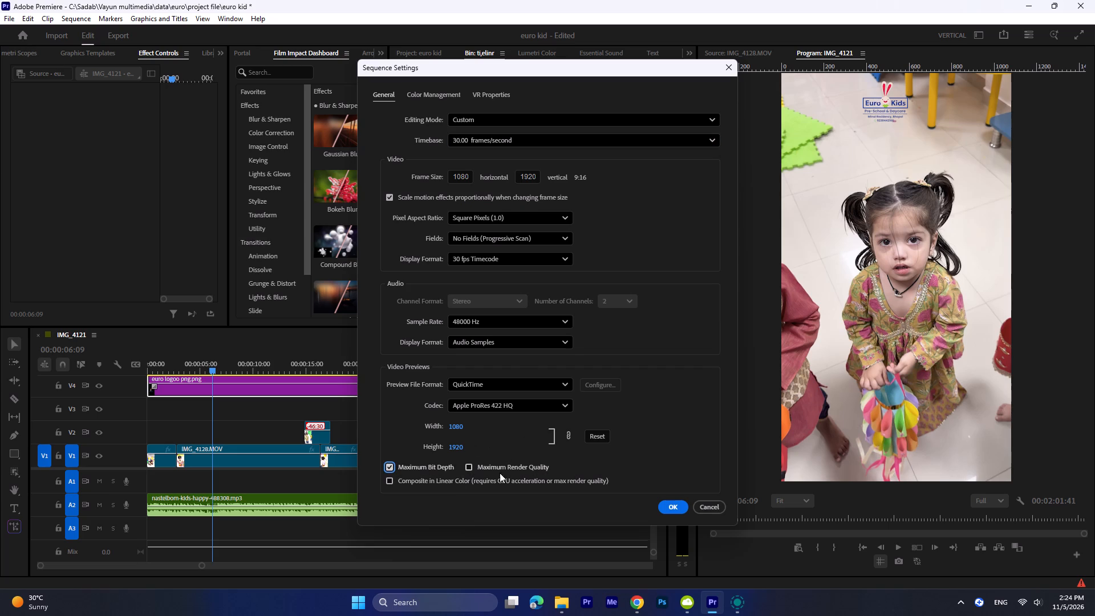
{"action": "left_click", "coordinate": [510, 473]}
{"action": "left_click", "coordinate": [680, 514]}
{"action": "left_click", "coordinate": [678, 509]}
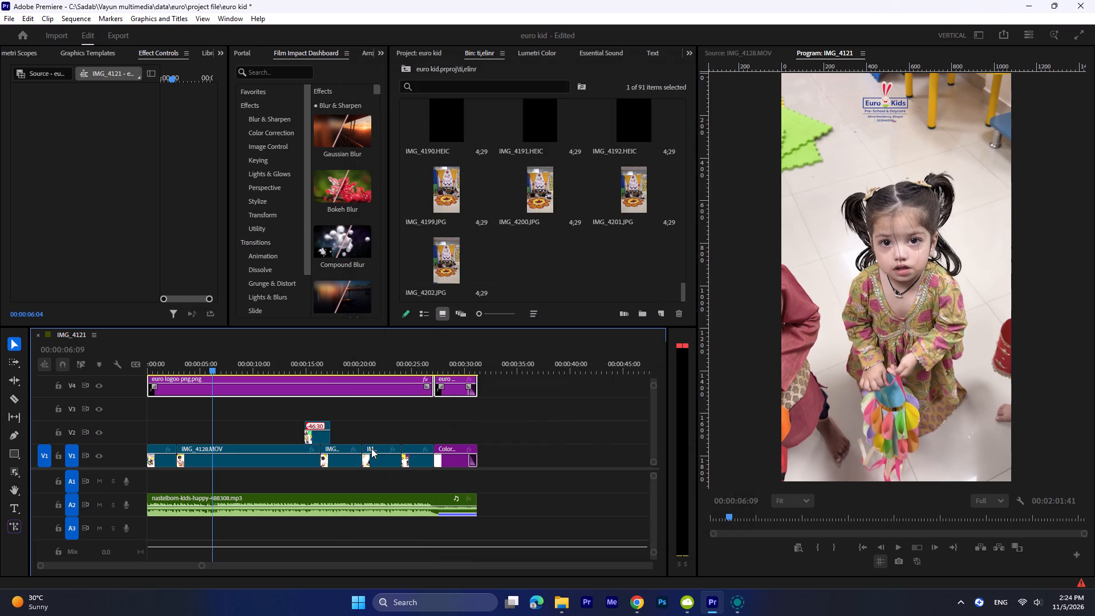
Create another Adjustment Layer at 1080 × 1920, 30 fps, with square pixels.
{"action": "left_click", "coordinate": [660, 315]}
{"action": "left_click", "coordinate": [690, 369]}
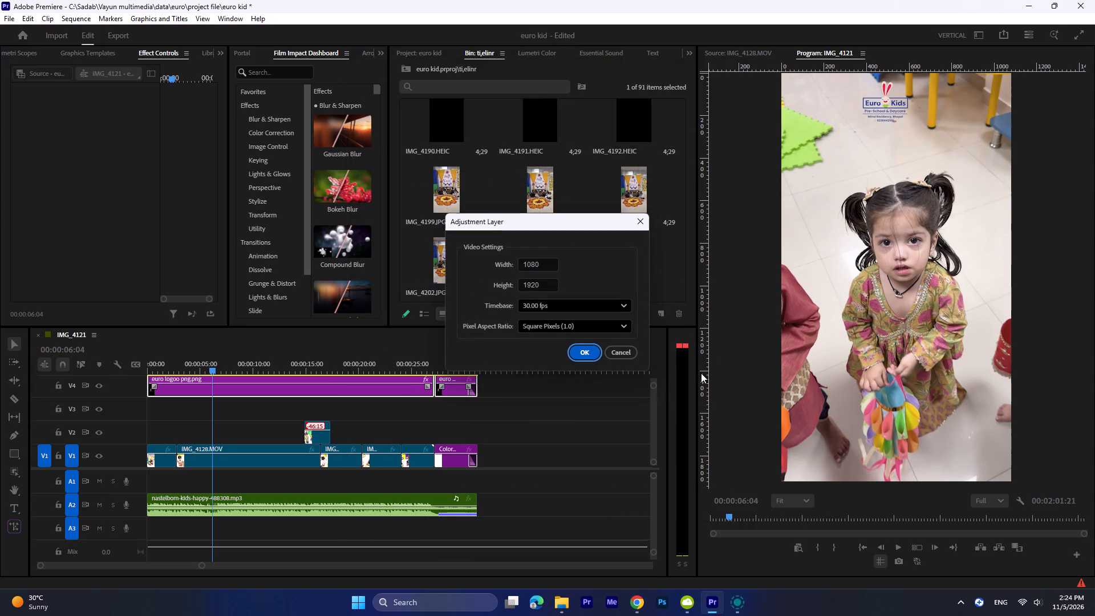
{"action": "left_click", "coordinate": [587, 351]}
Place the new Adjustment Layer at the start of V3 and extend it to the end of the logo end card.
{"action": "scroll", "coordinate": [599, 266], "scroll_direction": "up", "scroll_amount": 8}
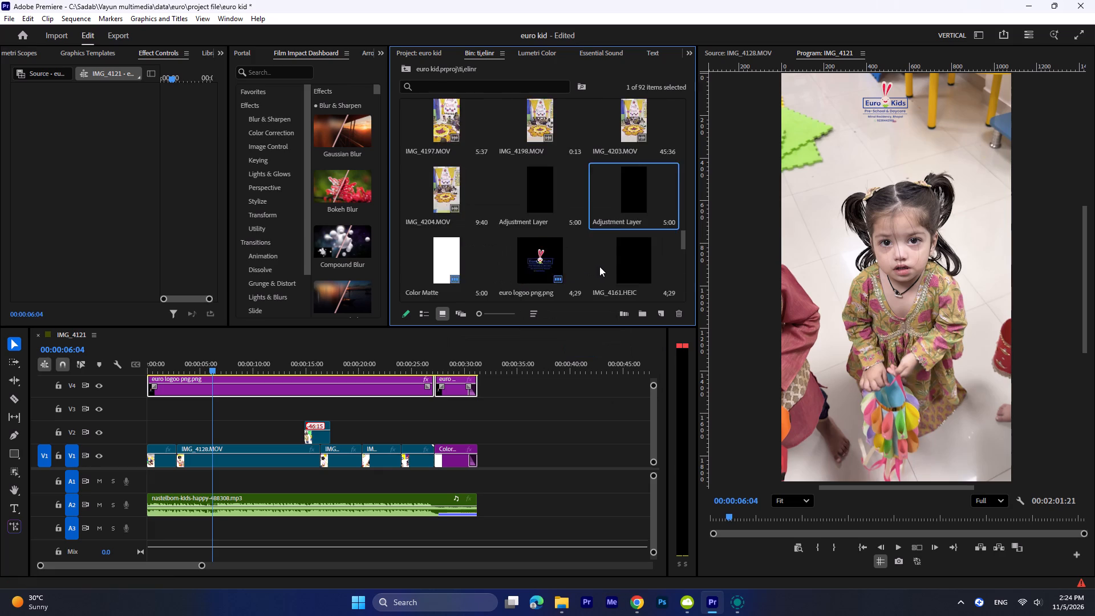
{"action": "scroll", "coordinate": [599, 266], "scroll_direction": "up", "scroll_amount": 4}
{"action": "scroll", "coordinate": [599, 266], "scroll_direction": "down", "scroll_amount": 5}
{"action": "left_click_drag", "start_coordinate": [629, 127], "coordinate": [131, 395]}
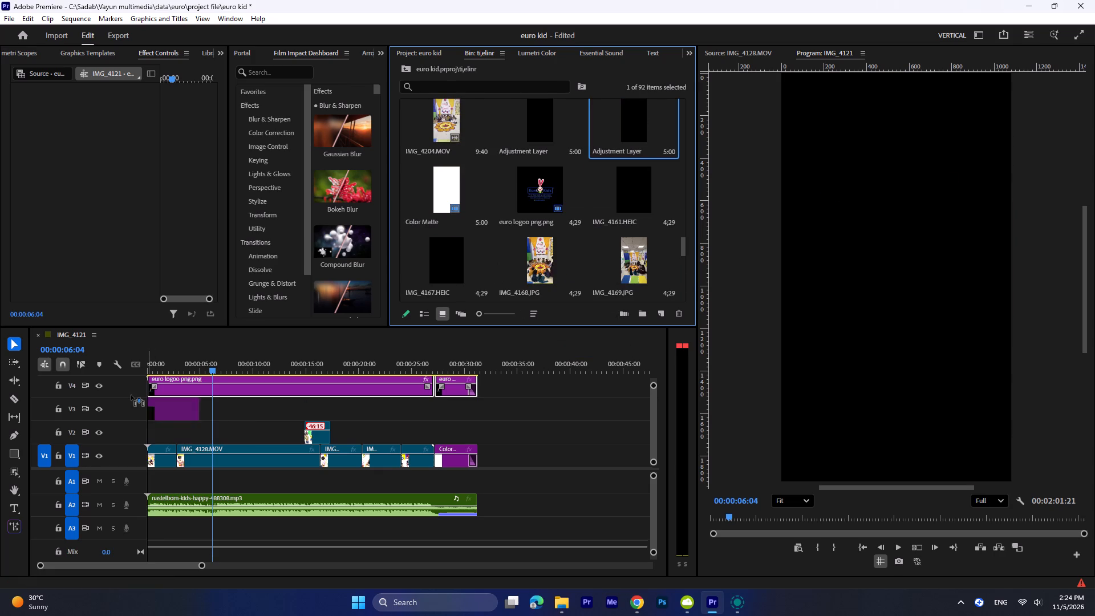
{"action": "left_click_drag", "start_coordinate": [131, 395], "coordinate": [136, 402]}
{"action": "left_click_drag", "start_coordinate": [139, 407], "coordinate": [141, 413]}
{"action": "left_click_drag", "start_coordinate": [198, 413], "coordinate": [464, 427]}
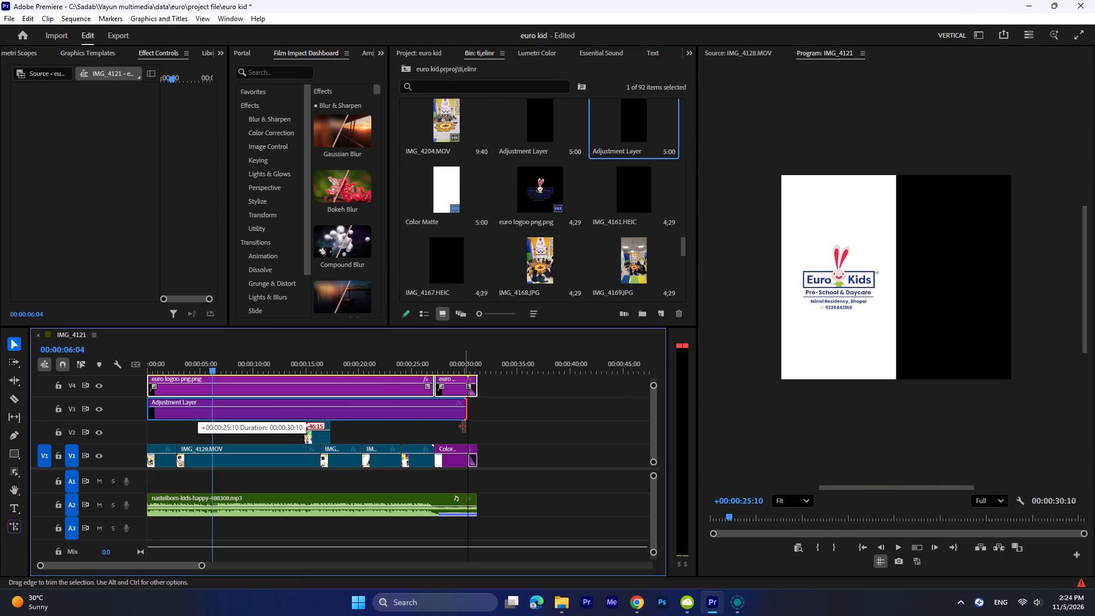
{"action": "left_click_drag", "start_coordinate": [464, 427], "coordinate": [475, 426]}
Apply Lumetri basic correction to the Adjustment Layer: Temperature 2.3, Saturation about 112.6, Exposure -0.7 and Contrast 38.3.
{"action": "left_click", "coordinate": [441, 410]}
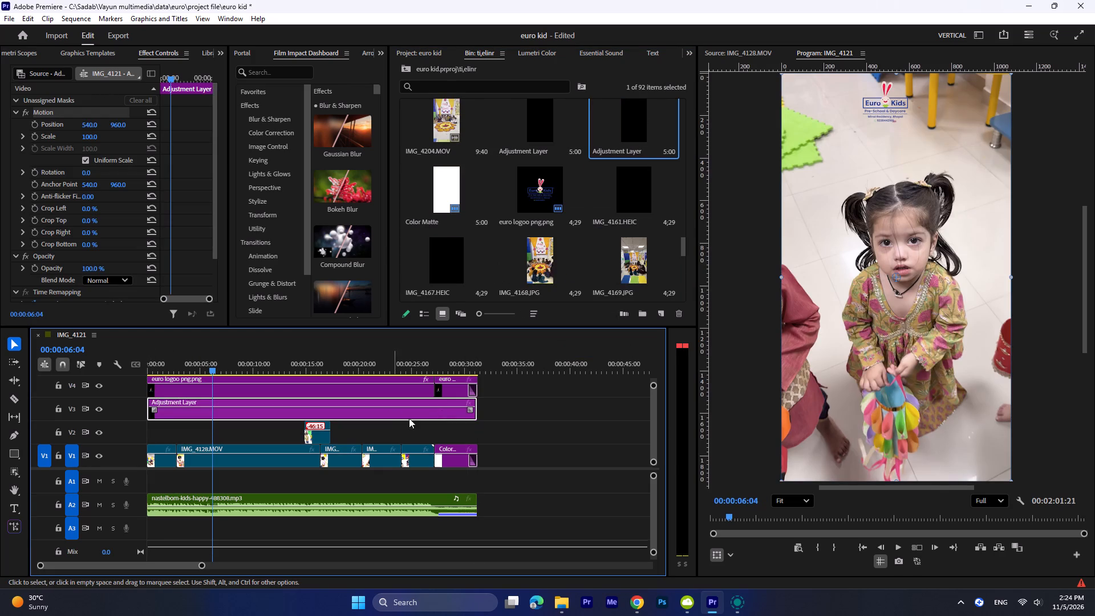
{"action": "left_click", "coordinate": [541, 54]}
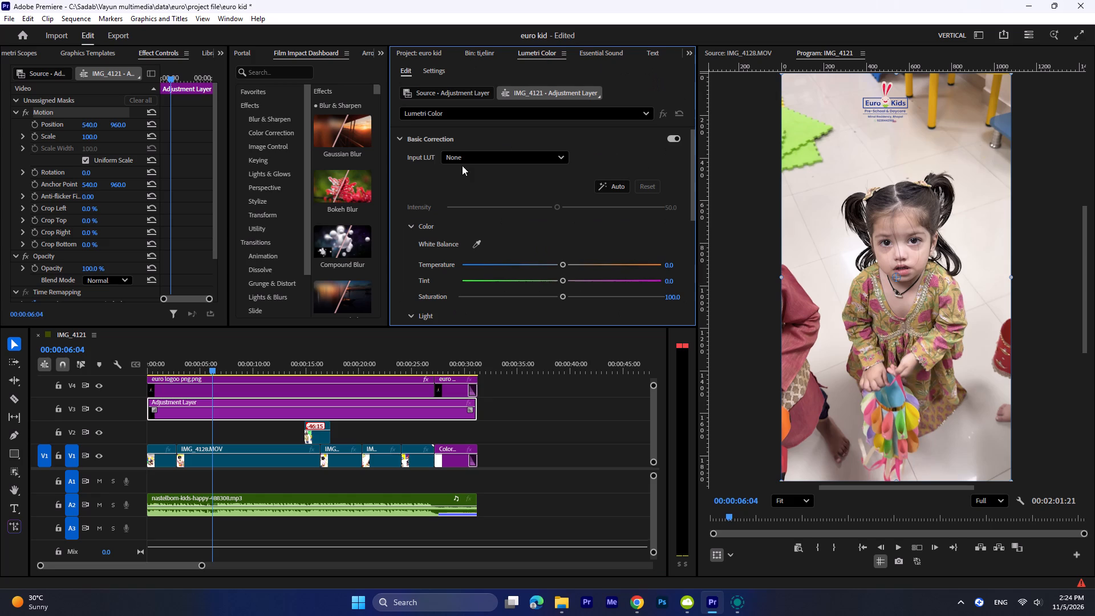
{"action": "left_click", "coordinate": [564, 262]}
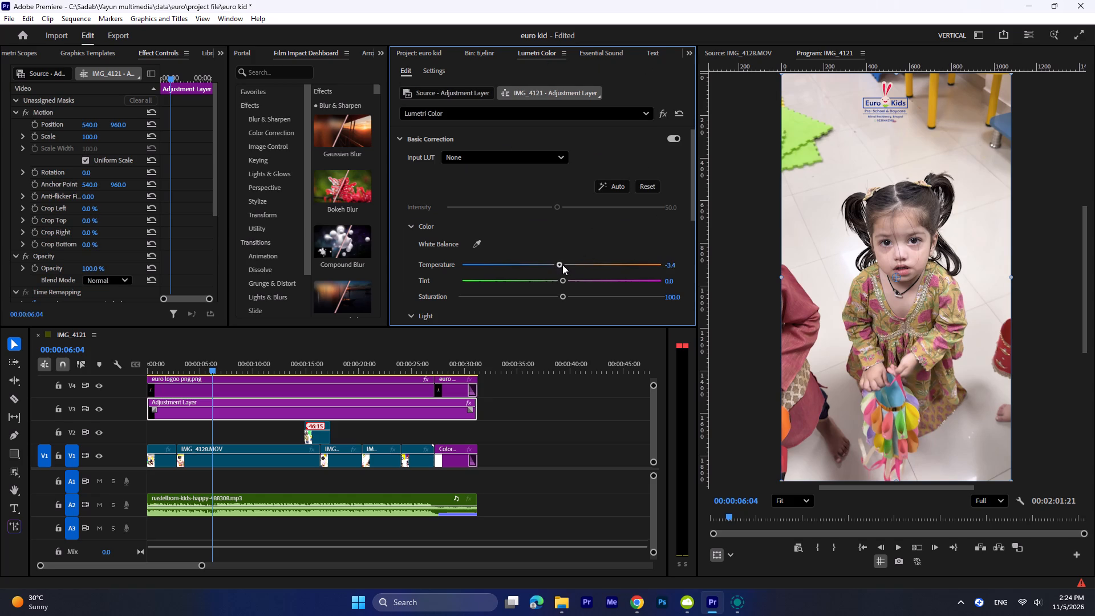
{"action": "scroll", "coordinate": [569, 297], "scroll_direction": "down", "scroll_amount": 7}
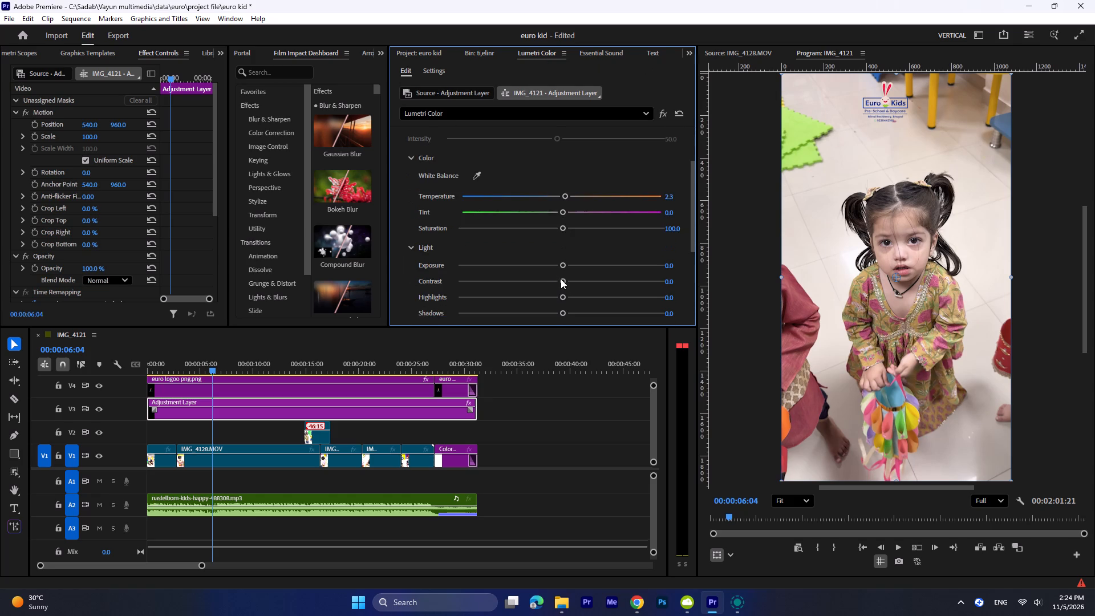
{"action": "left_click_drag", "start_coordinate": [562, 287], "coordinate": [566, 295]}
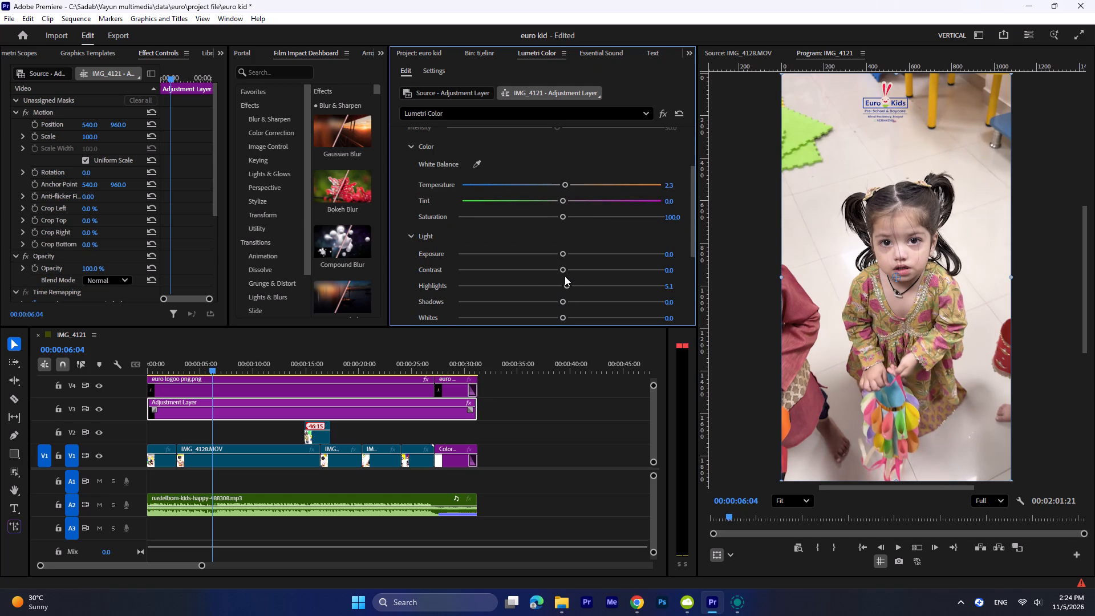
{"action": "double_click", "coordinate": [563, 286]}
{"action": "left_click_drag", "start_coordinate": [561, 269], "coordinate": [560, 270]}
{"action": "left_click_drag", "start_coordinate": [560, 270], "coordinate": [599, 274]}
{"action": "left_click_drag", "start_coordinate": [561, 253], "coordinate": [555, 253]}
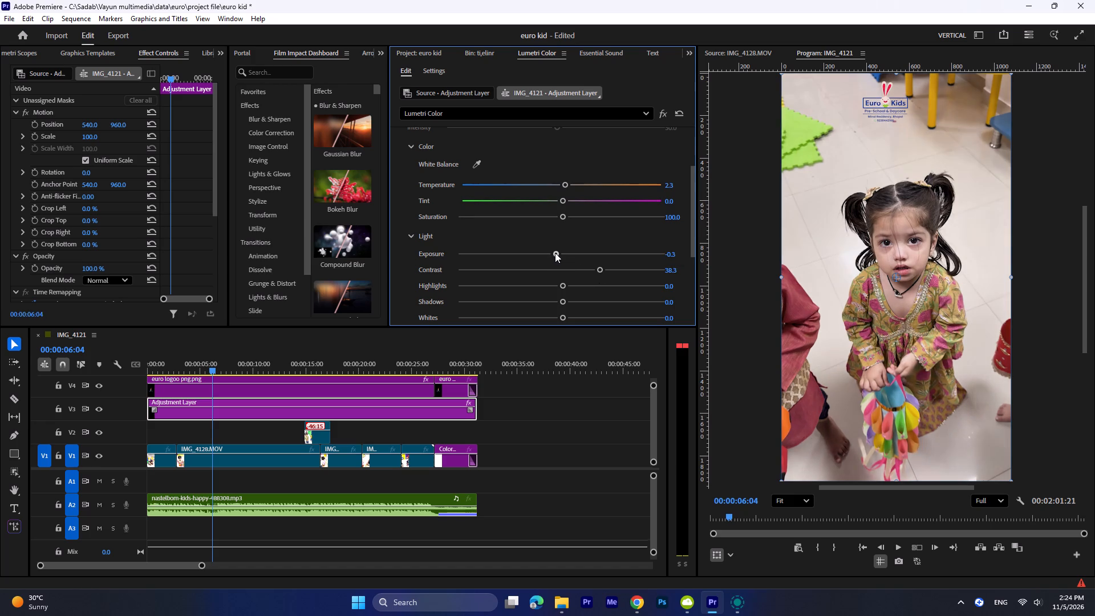
{"action": "left_click_drag", "start_coordinate": [555, 253], "coordinate": [546, 257]}
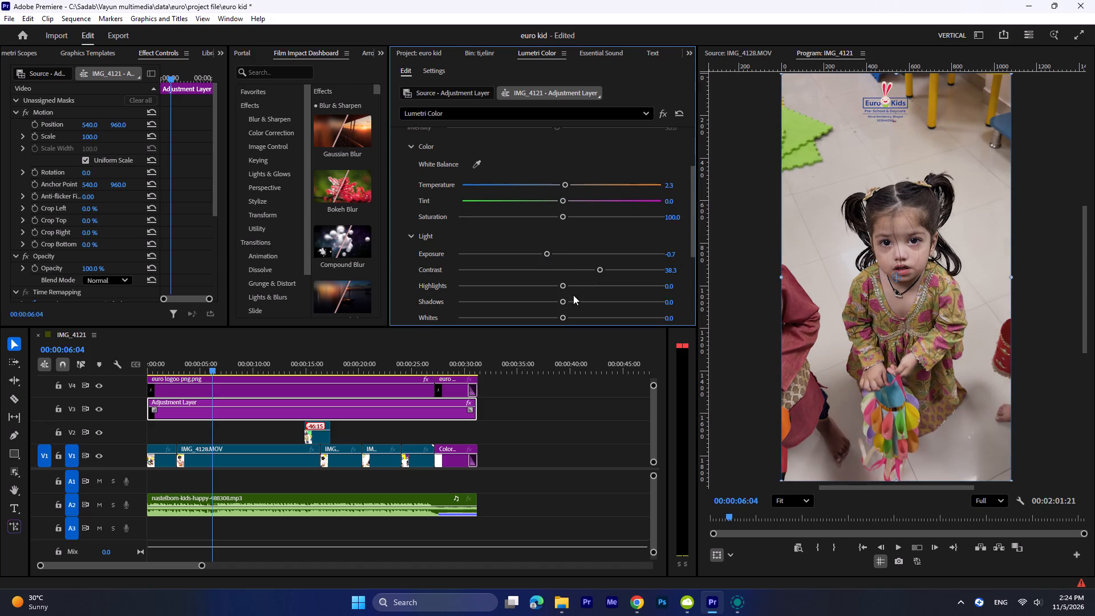
{"action": "left_click", "coordinate": [565, 287]}
{"action": "left_click_drag", "start_coordinate": [559, 218], "coordinate": [560, 218]}
{"action": "left_click_drag", "start_coordinate": [560, 218], "coordinate": [573, 225]}
Shape the Adjustment Layer's white RGB curve with highlight, midtone and shadow points, pulling the shadows slightly down.
{"action": "scroll", "coordinate": [573, 225], "scroll_direction": "down", "scroll_amount": 5}
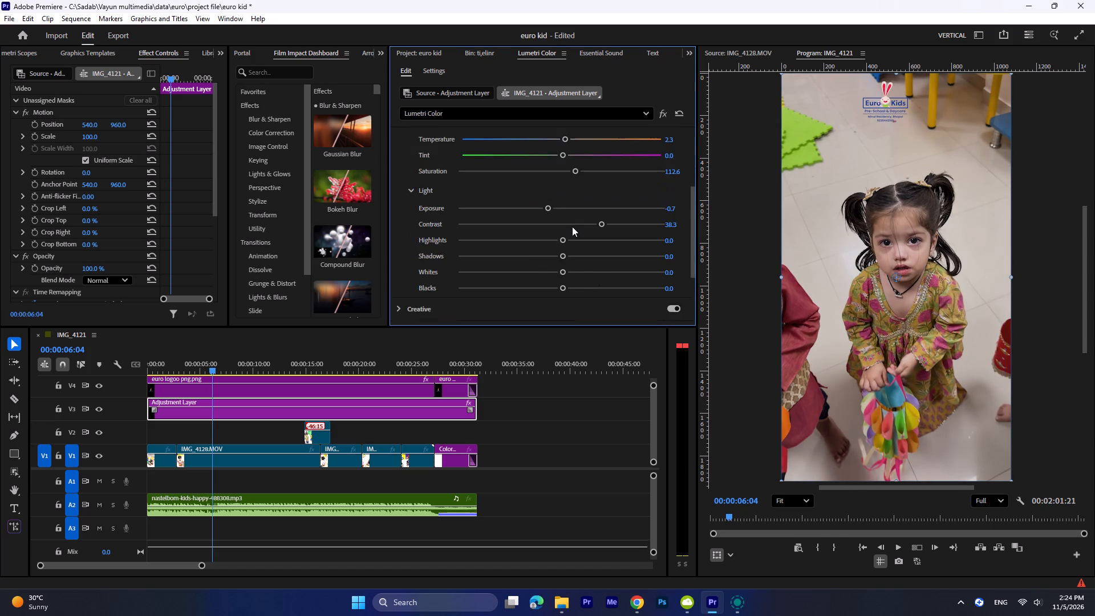
{"action": "scroll", "coordinate": [572, 226], "scroll_direction": "down", "scroll_amount": 5}
{"action": "left_click", "coordinate": [401, 267]}
{"action": "scroll", "coordinate": [597, 265], "scroll_direction": "up", "scroll_amount": 9}
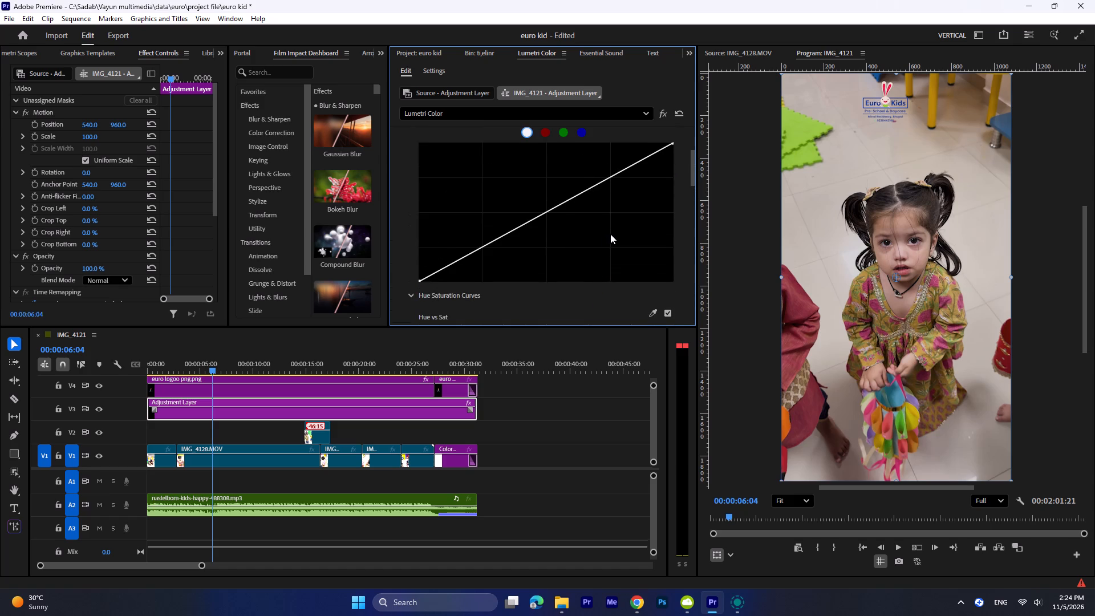
{"action": "scroll", "coordinate": [610, 225], "scroll_direction": "down", "scroll_amount": 1}
{"action": "left_click", "coordinate": [613, 187]}
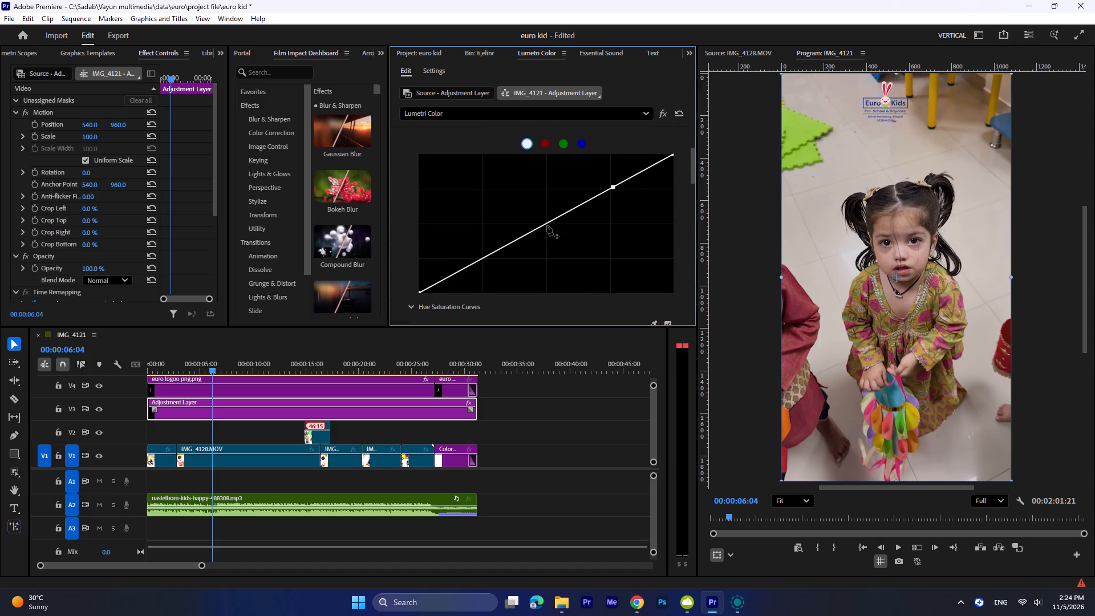
{"action": "left_click", "coordinate": [547, 225]}
{"action": "left_click", "coordinate": [482, 259]}
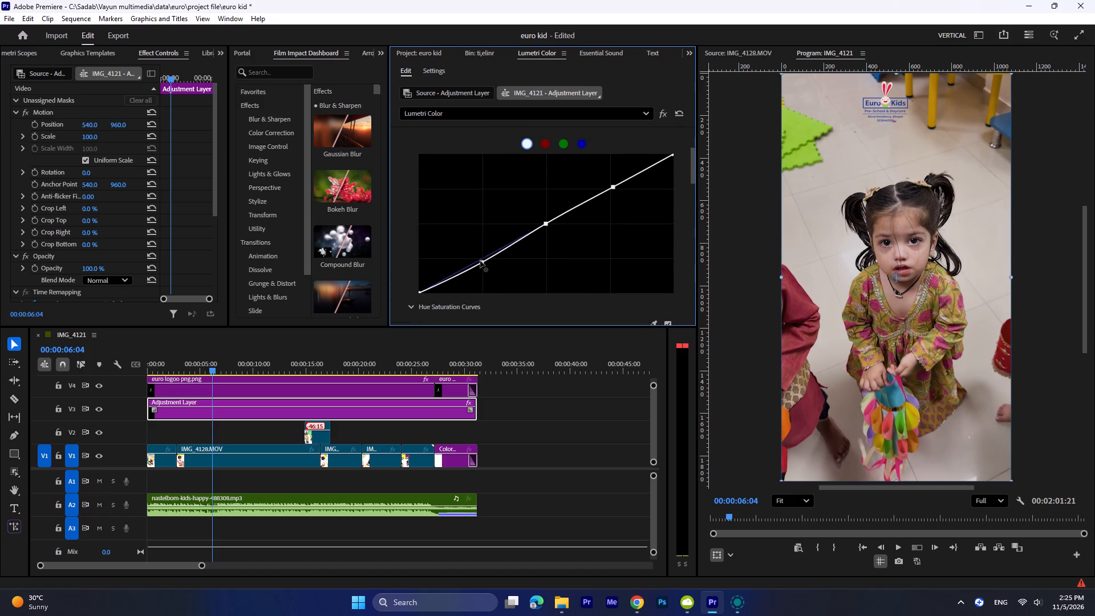
{"action": "left_click", "coordinate": [547, 225]}
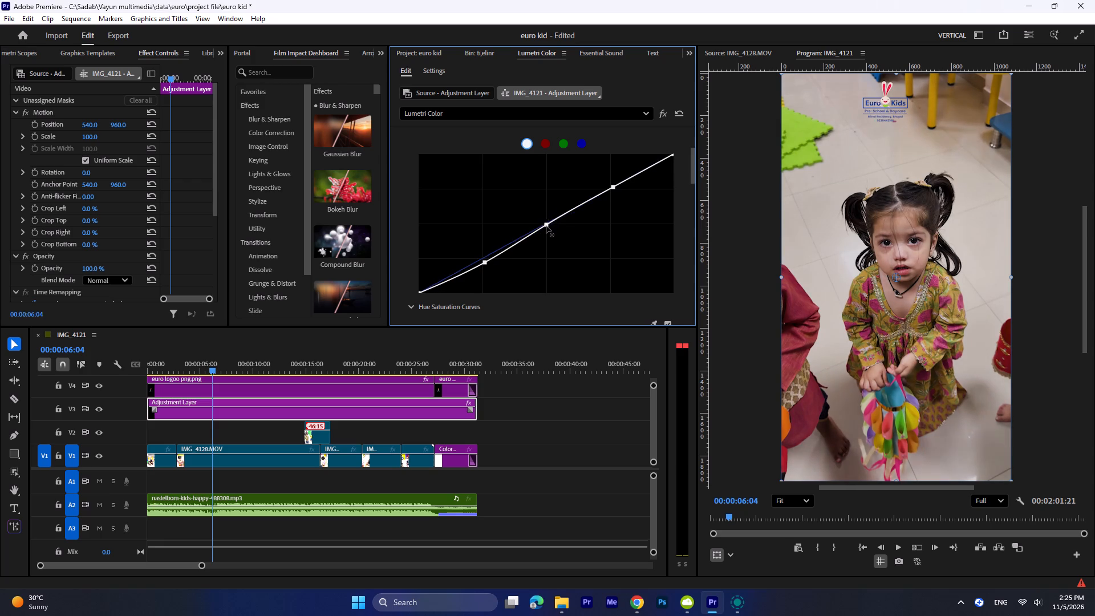
{"action": "left_click", "coordinate": [614, 189]}
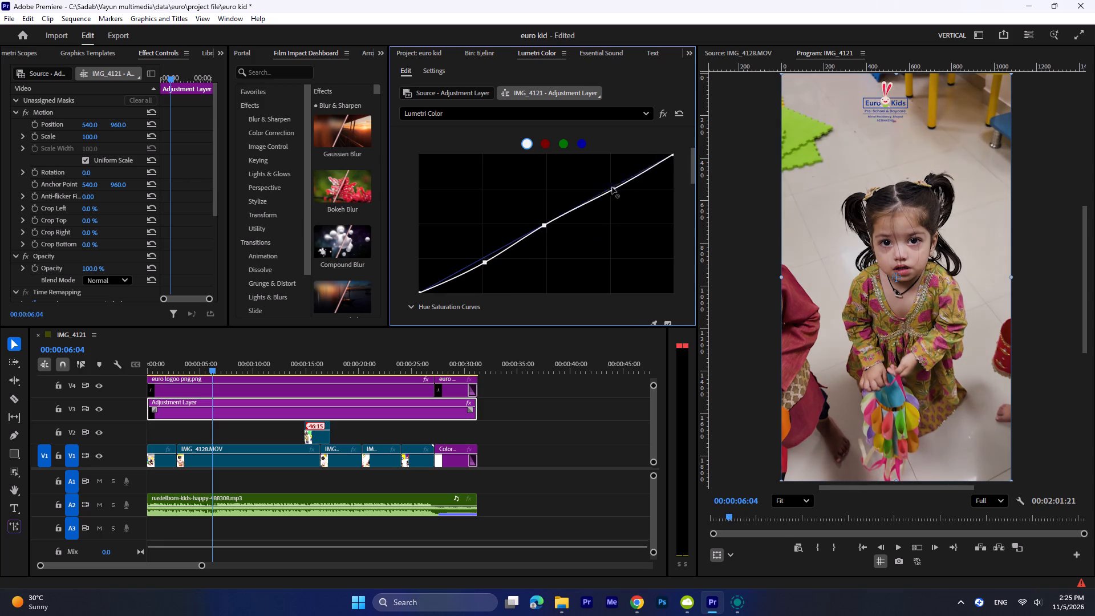
Play the graded sequence from the start through to the logo end card and recheck several clips.
{"action": "left_click_drag", "start_coordinate": [222, 363], "coordinate": [221, 363]}
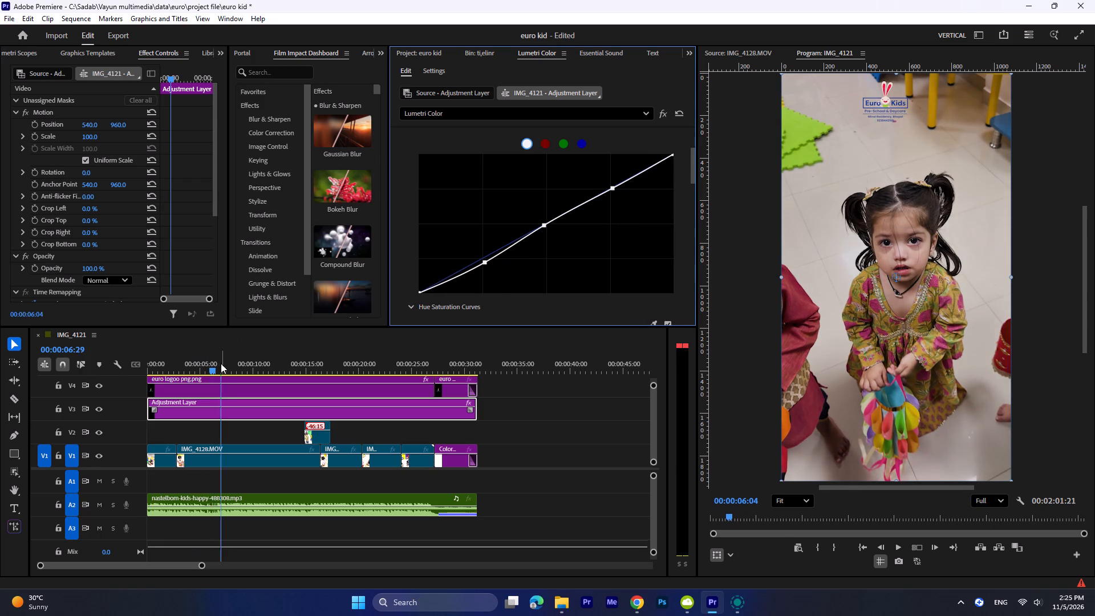
{"action": "left_click_drag", "start_coordinate": [221, 363], "coordinate": [68, 367]}
{"action": "key", "text": "space"}
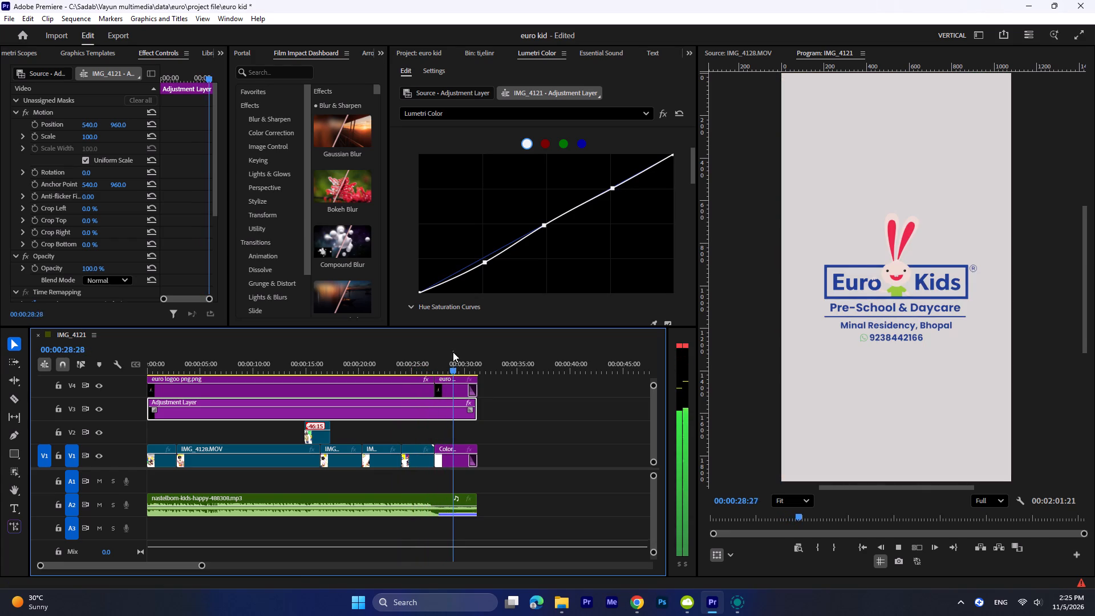
{"action": "left_click_drag", "start_coordinate": [460, 364], "coordinate": [293, 389]}
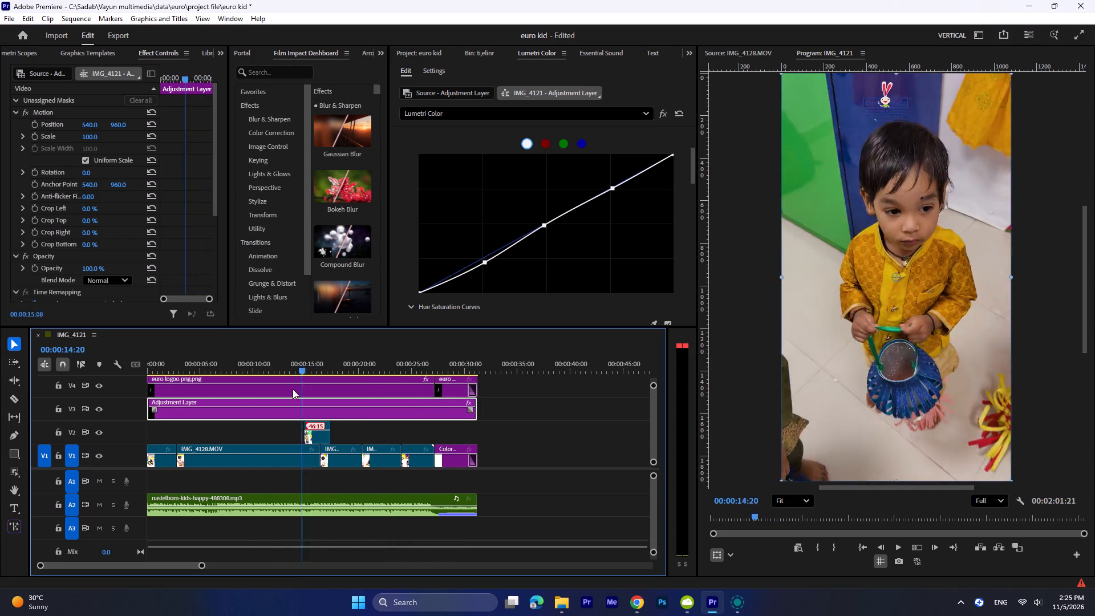
{"action": "left_click_drag", "start_coordinate": [293, 389], "coordinate": [167, 418]}
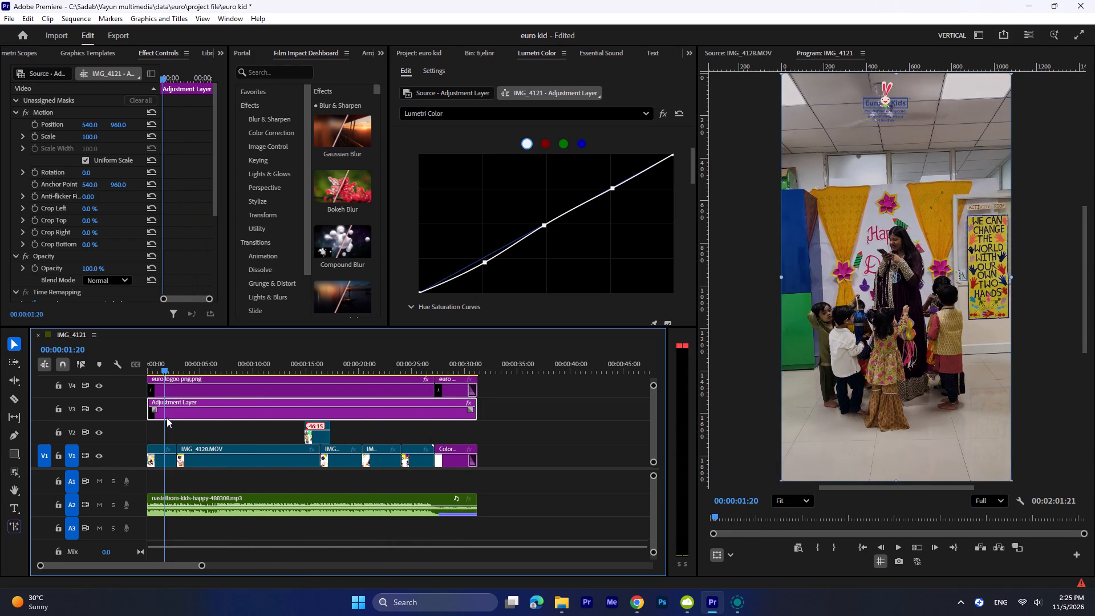
{"action": "left_click_drag", "start_coordinate": [167, 418], "coordinate": [197, 423]}
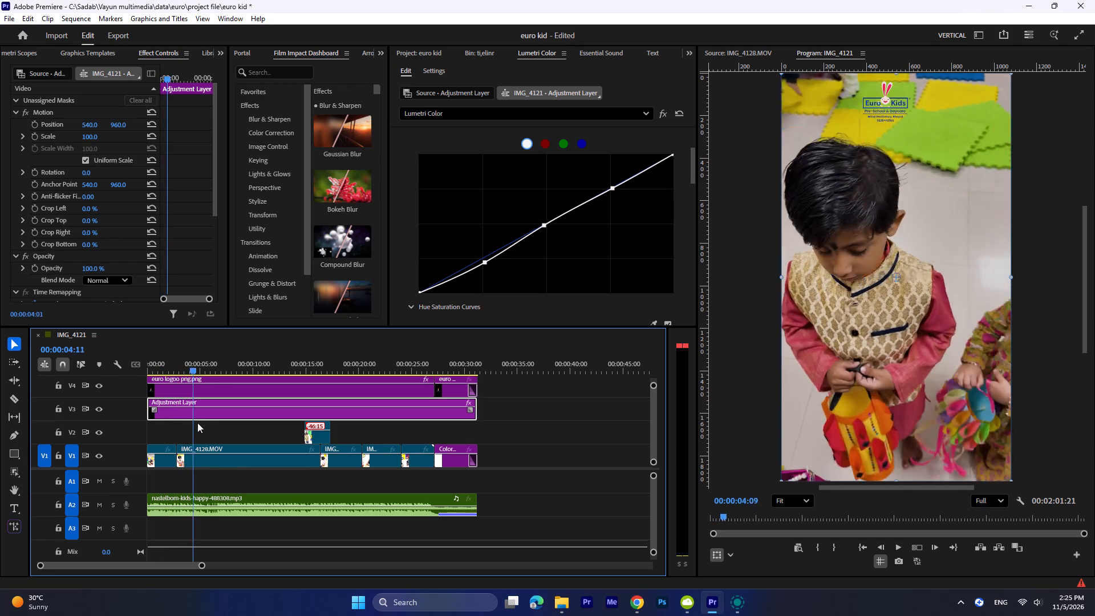
{"action": "left_click_drag", "start_coordinate": [197, 423], "coordinate": [290, 418]}
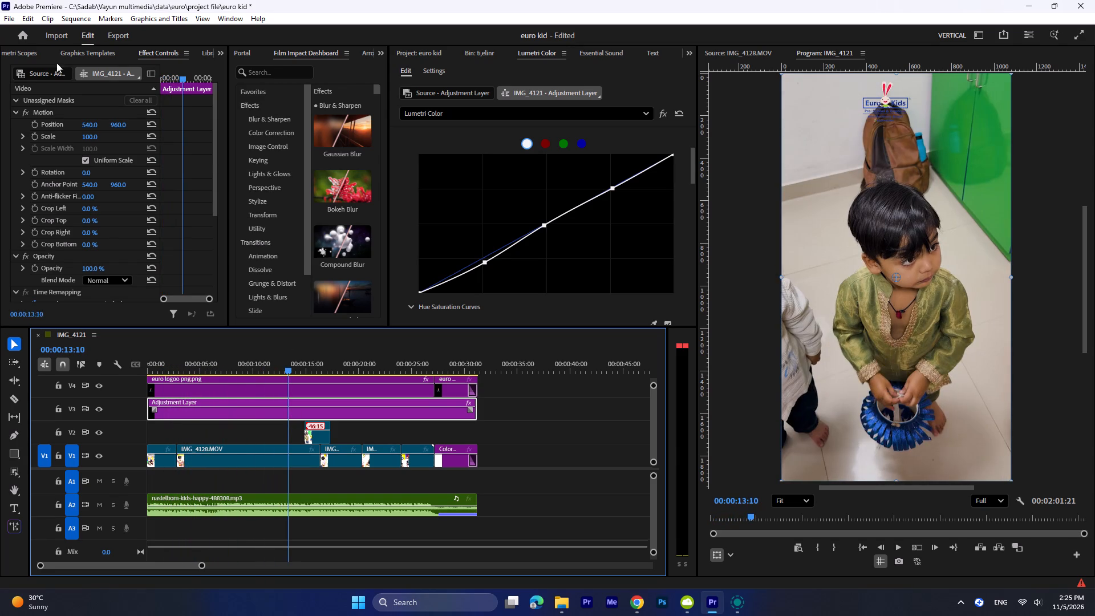
Open the export settings for the sequence and name the output file "euro kids".
{"action": "left_click", "coordinate": [119, 38]}
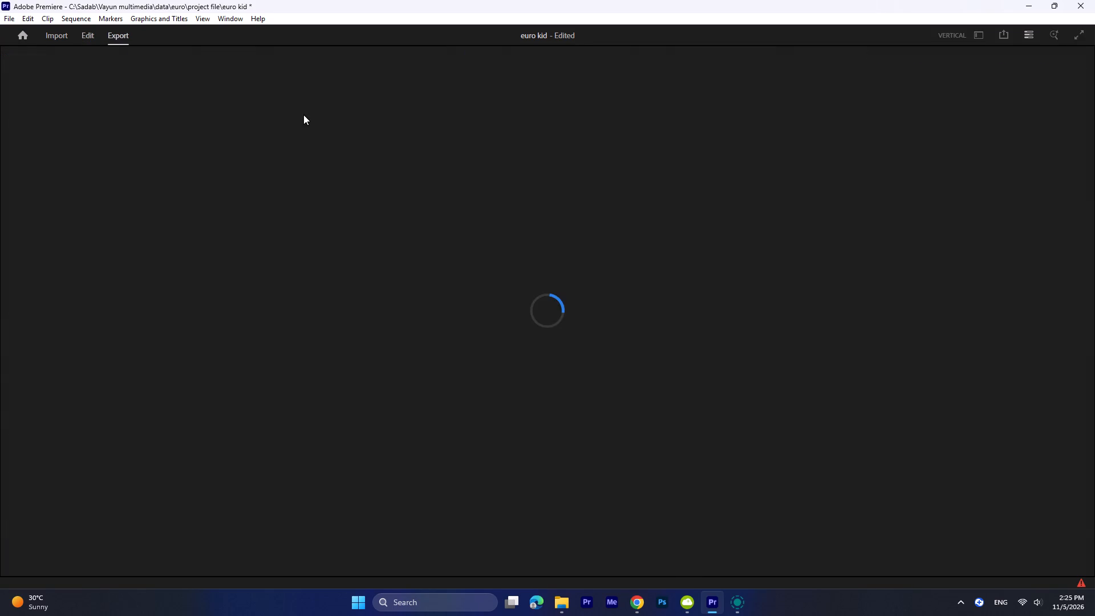
{"action": "left_click_drag", "start_coordinate": [294, 91], "coordinate": [103, 107]}
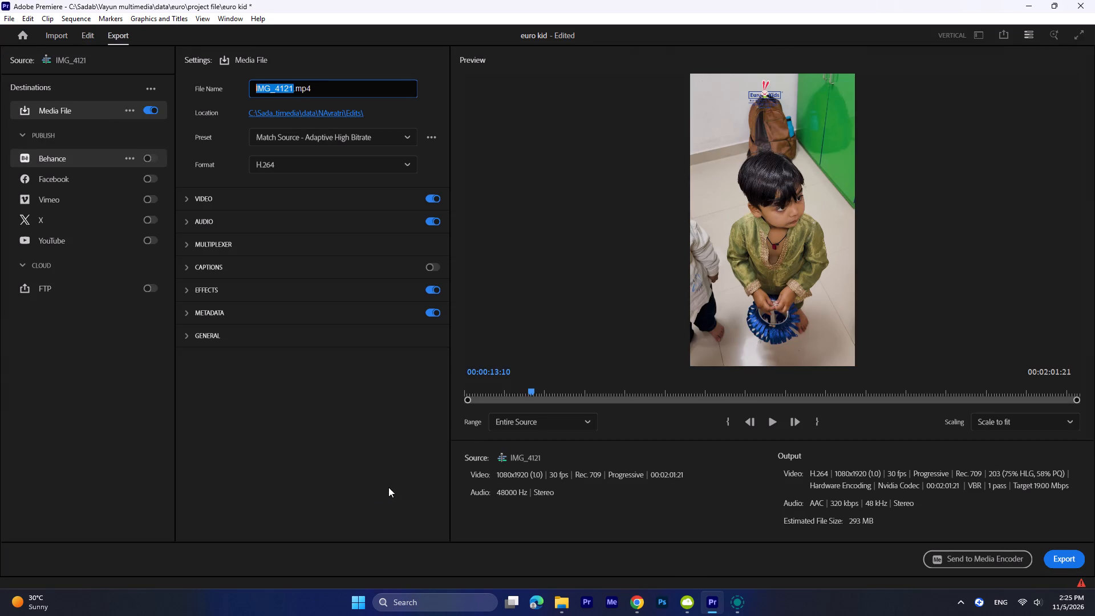
{"action": "type", "text": "euro kids"}
{"action": "key", "text": "space"}
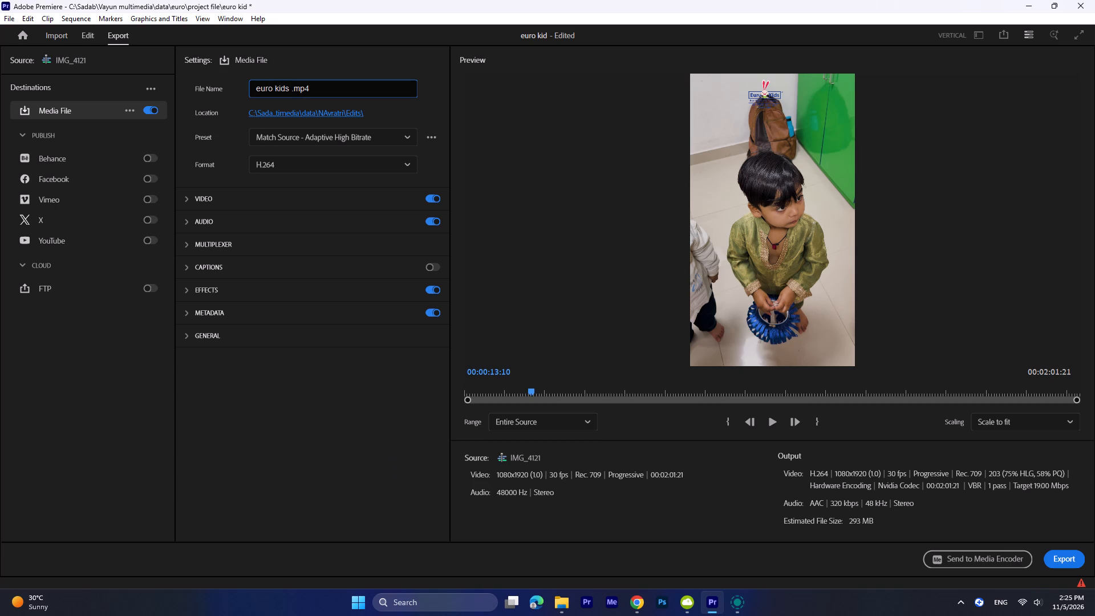
{"action": "key", "text": "Return"}
Create a new folder named "edits" inside data\euro and set it as the export location.
{"action": "left_click", "coordinate": [338, 113]}
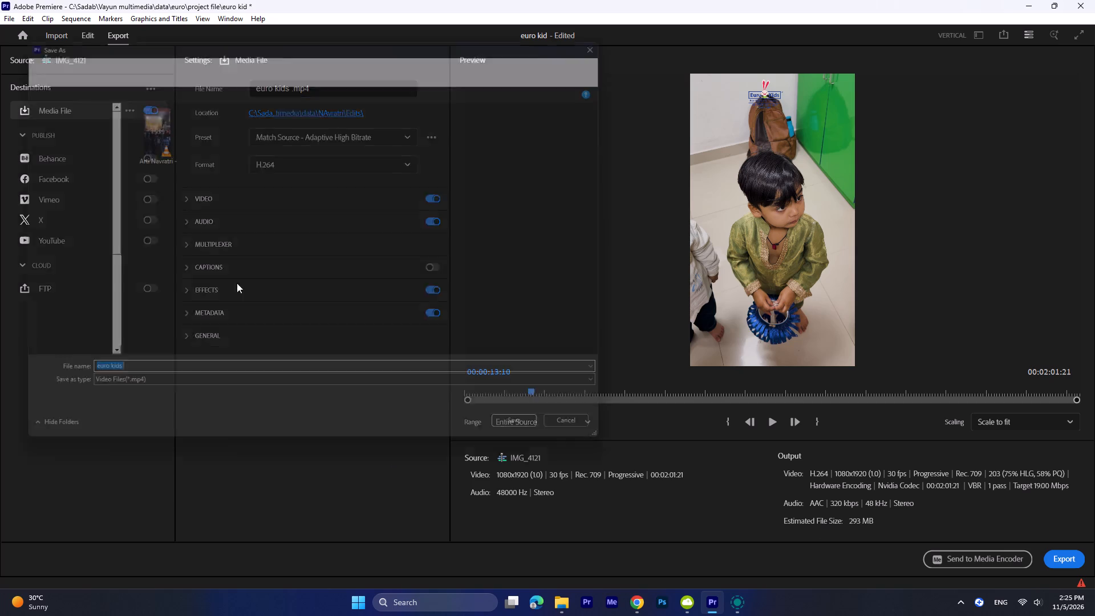
{"action": "left_click", "coordinate": [72, 62]}
{"action": "left_click", "coordinate": [194, 266]}
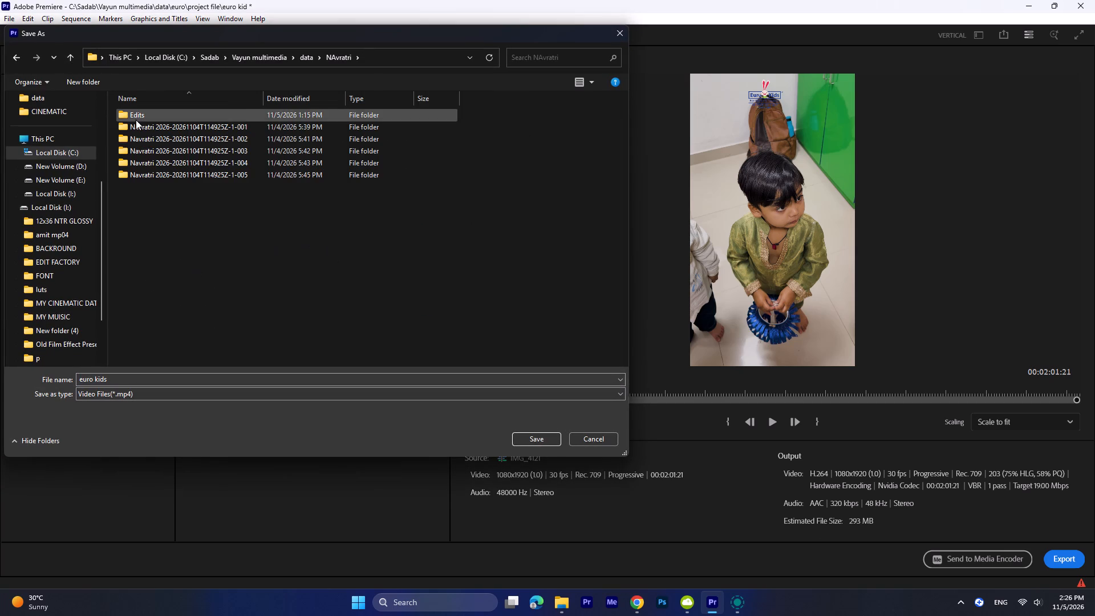
{"action": "left_click", "coordinate": [75, 54]}
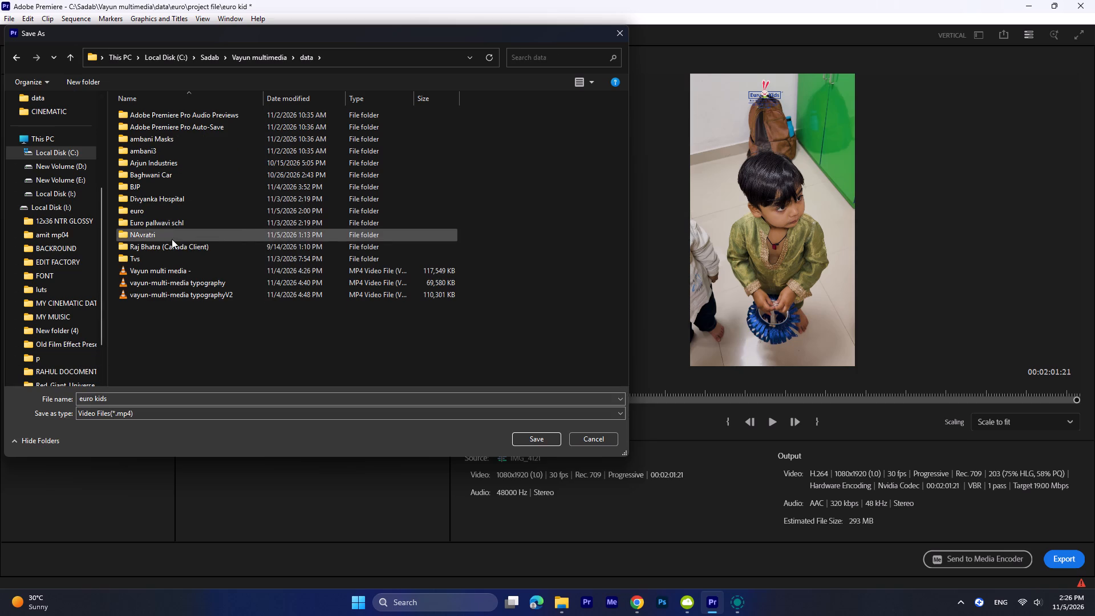
{"action": "double_click", "coordinate": [165, 206]}
{"action": "left_click", "coordinate": [202, 308]}
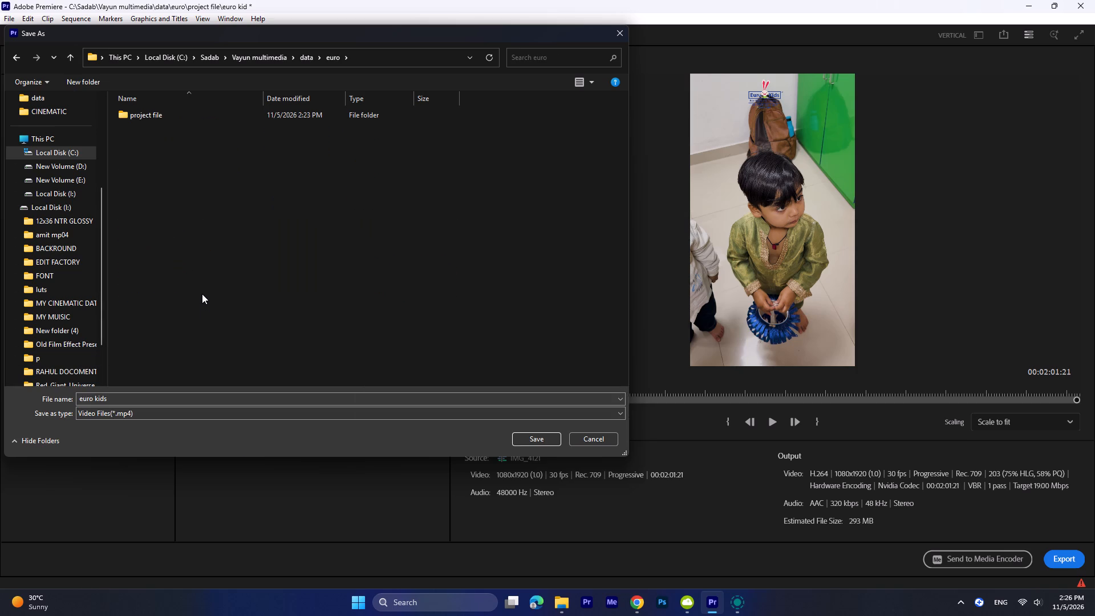
{"action": "key", "text": "ctrl+shift+b"}
{"action": "key", "text": "ctrl+shift+n"}
{"action": "type", "text": "edits"}
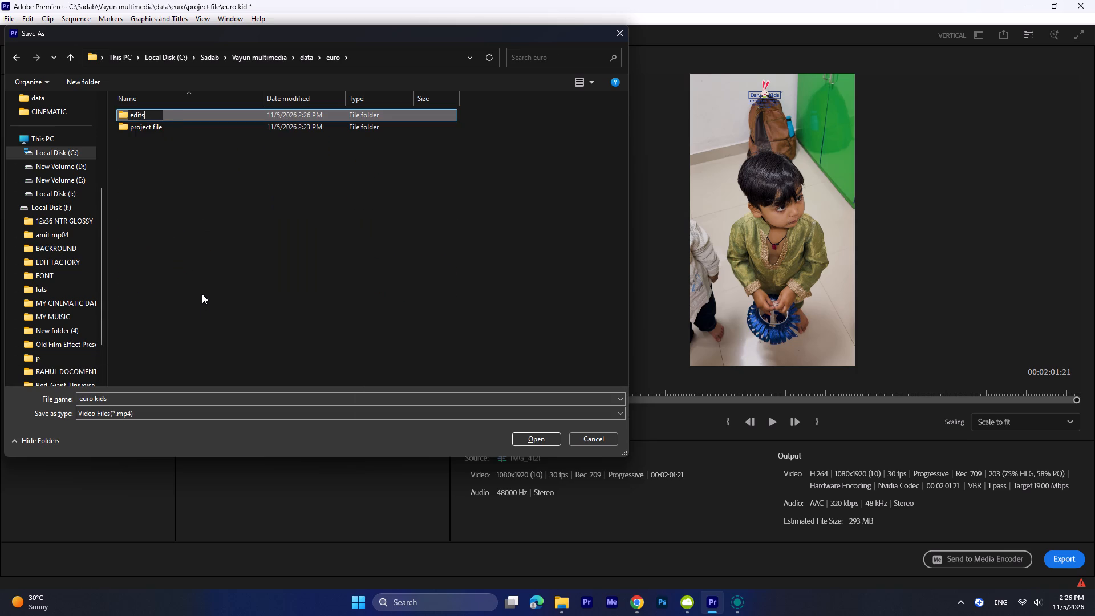
{"action": "key", "text": "Return"}
{"action": "key", "text": "Return"}
{"action": "key", "text": "Return"}
{"action": "left_click", "coordinate": [551, 435]}
Set the export range's out point at 00:00:31:11, just after the logo end card.
{"action": "left_click_drag", "start_coordinate": [522, 387], "coordinate": [587, 383]}
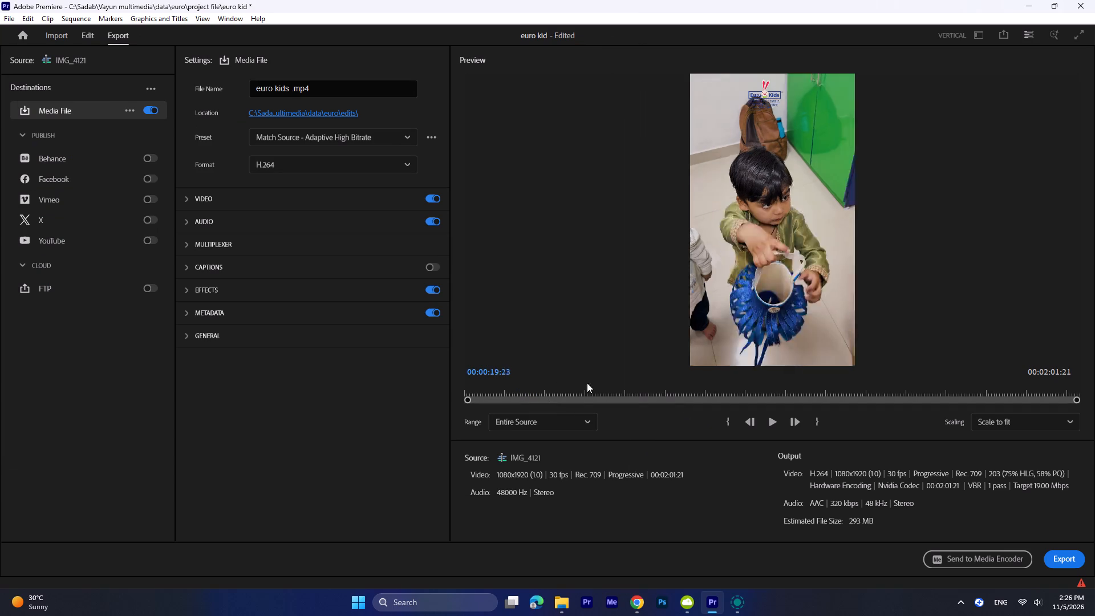
{"action": "left_click_drag", "start_coordinate": [587, 383], "coordinate": [618, 400]}
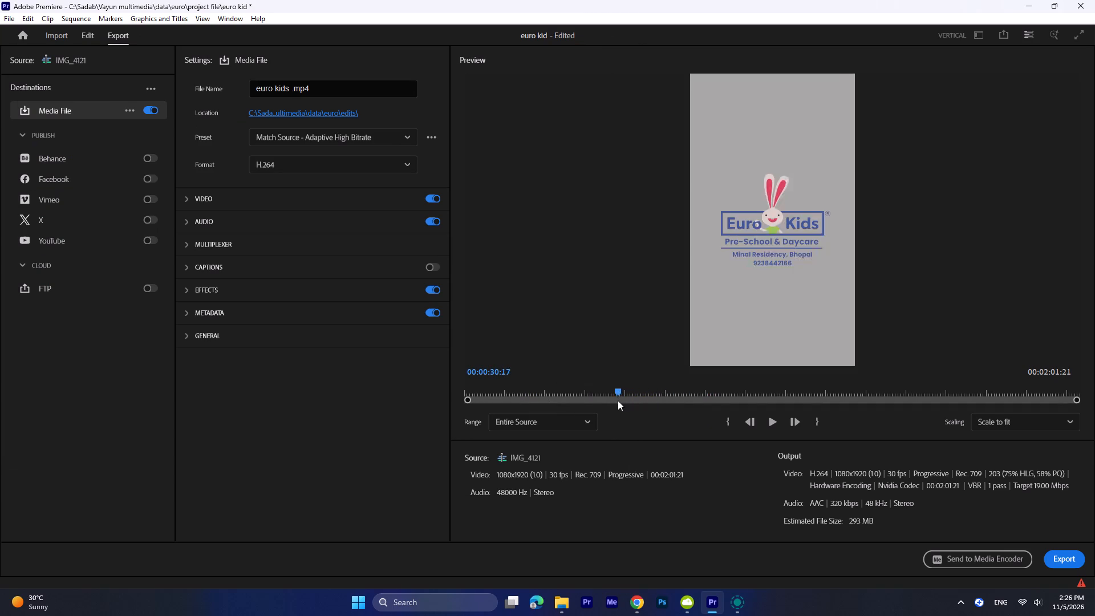
{"action": "left_click_drag", "start_coordinate": [618, 400], "coordinate": [623, 401]}
{"action": "left_click", "coordinate": [623, 401]}
{"action": "key", "text": "o"}
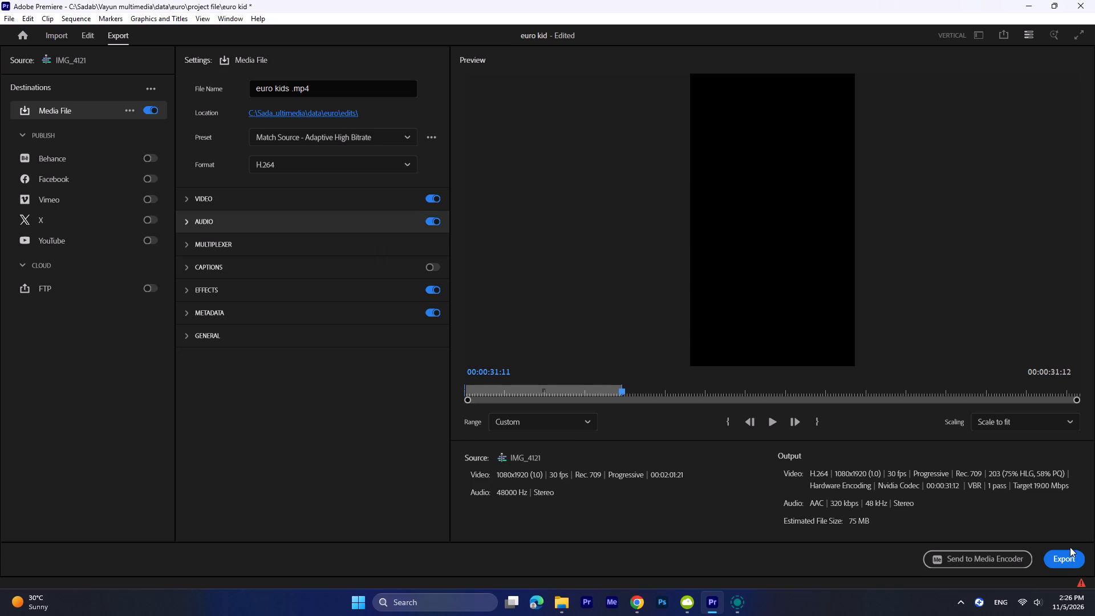
Export the "euro kids" media file.
{"action": "left_click", "coordinate": [1066, 558]}
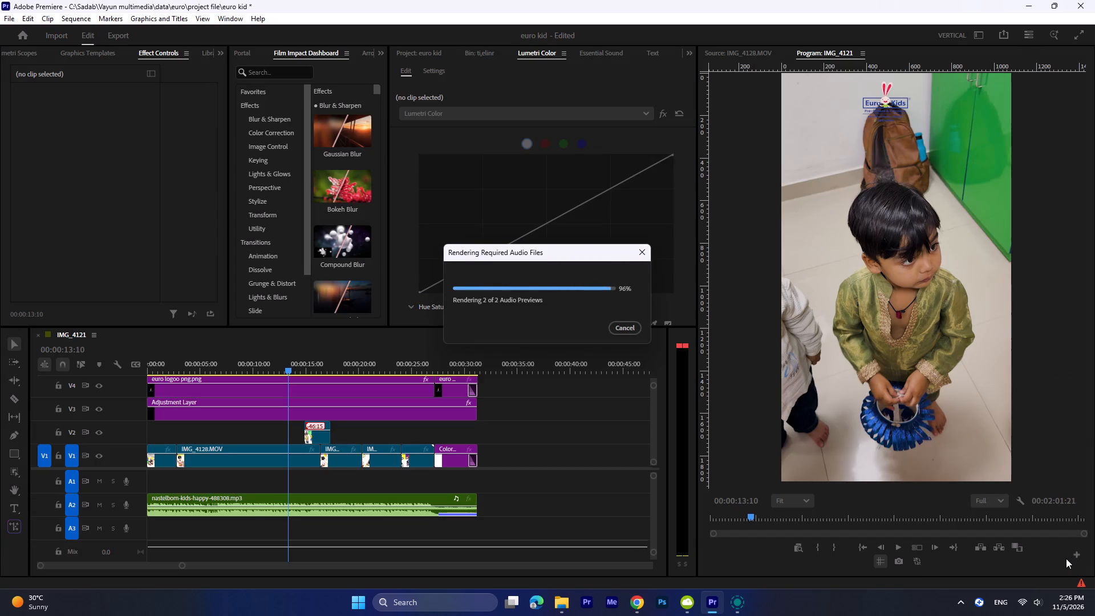